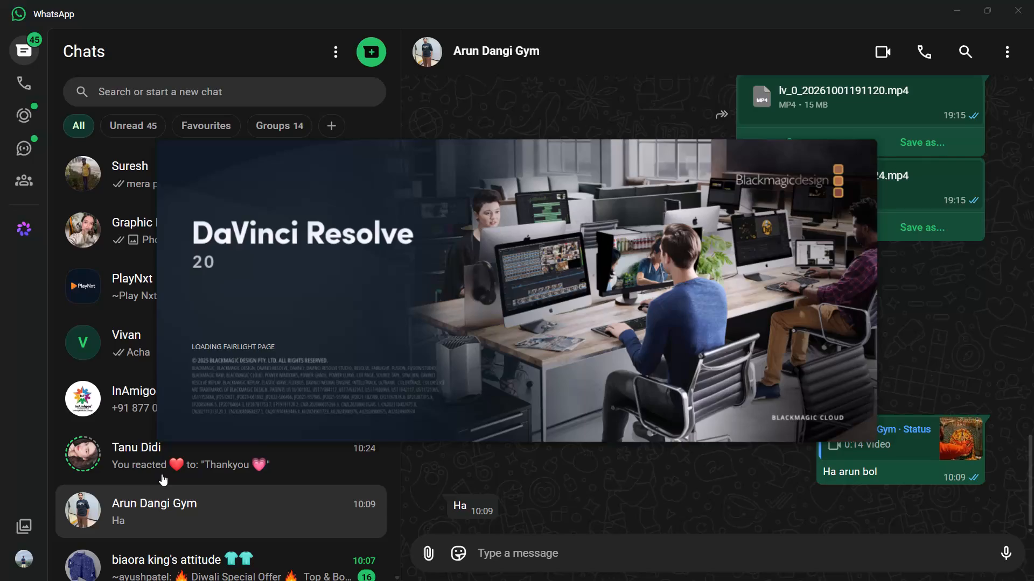
Skip the offered DaVinci Resolve 21.1.2 software update.
scroll(159, 474, up, 5)
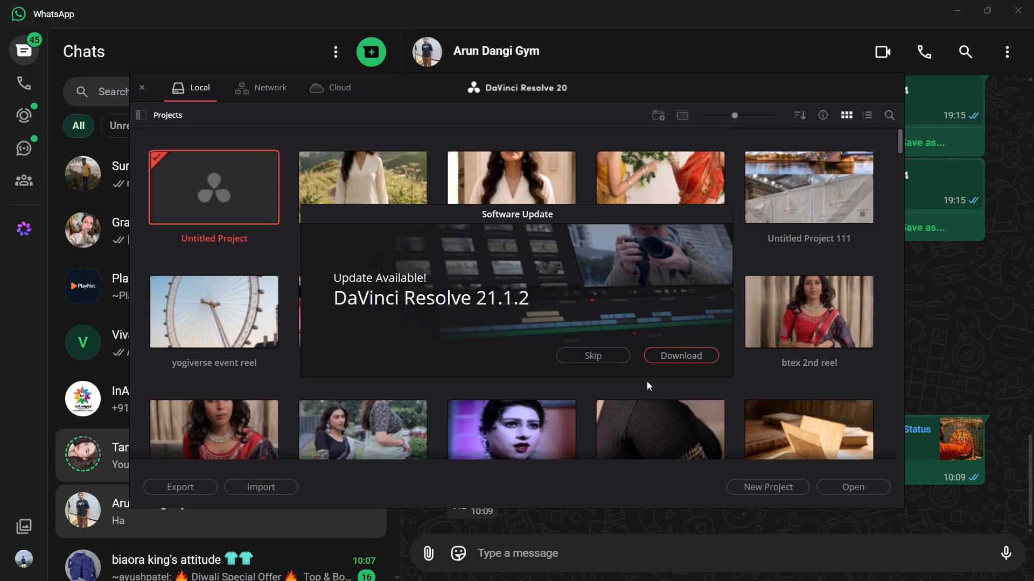
click(595, 351)
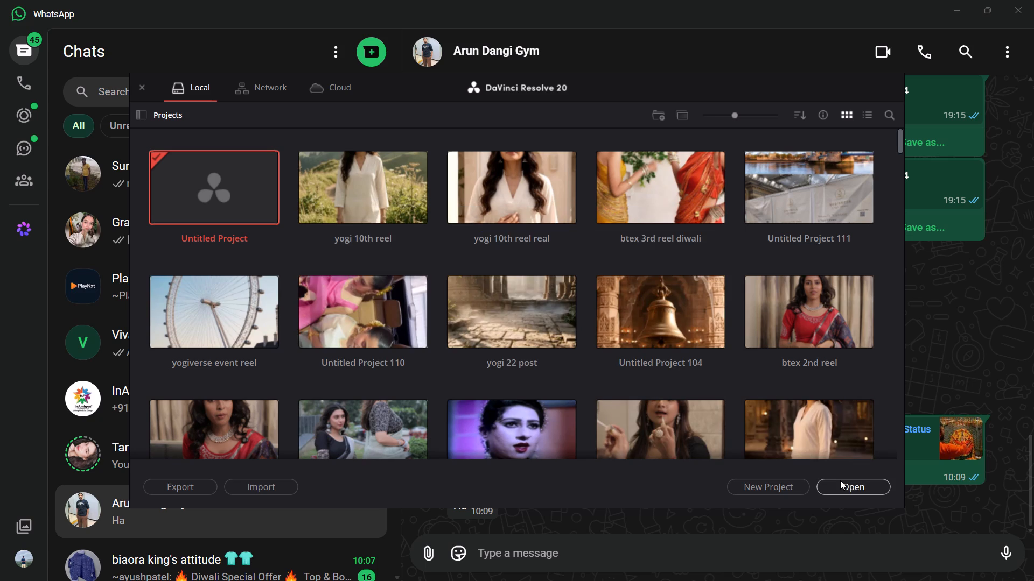
Create a new local project named "gym edit" from the untitled project.
click(840, 479)
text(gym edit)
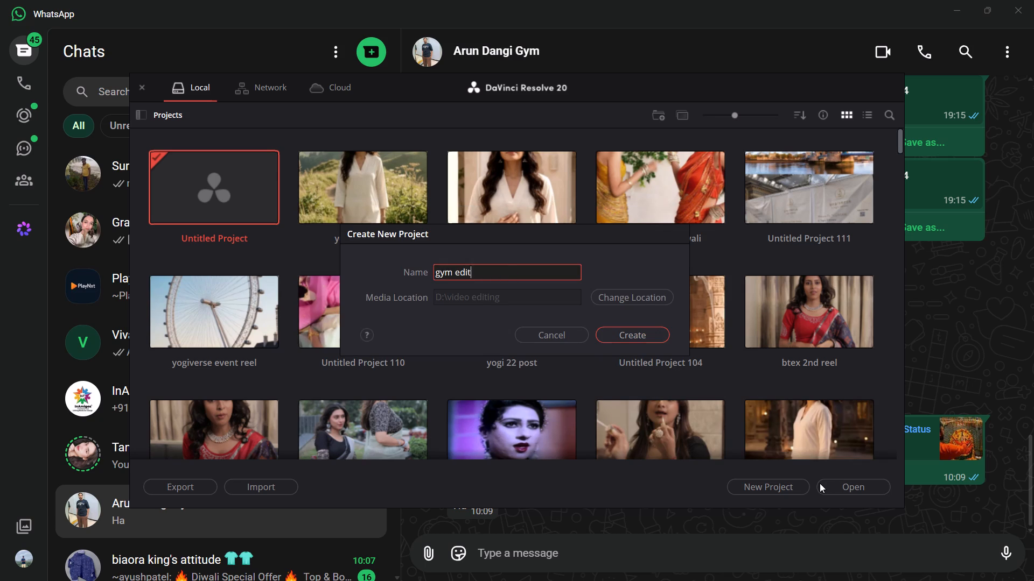
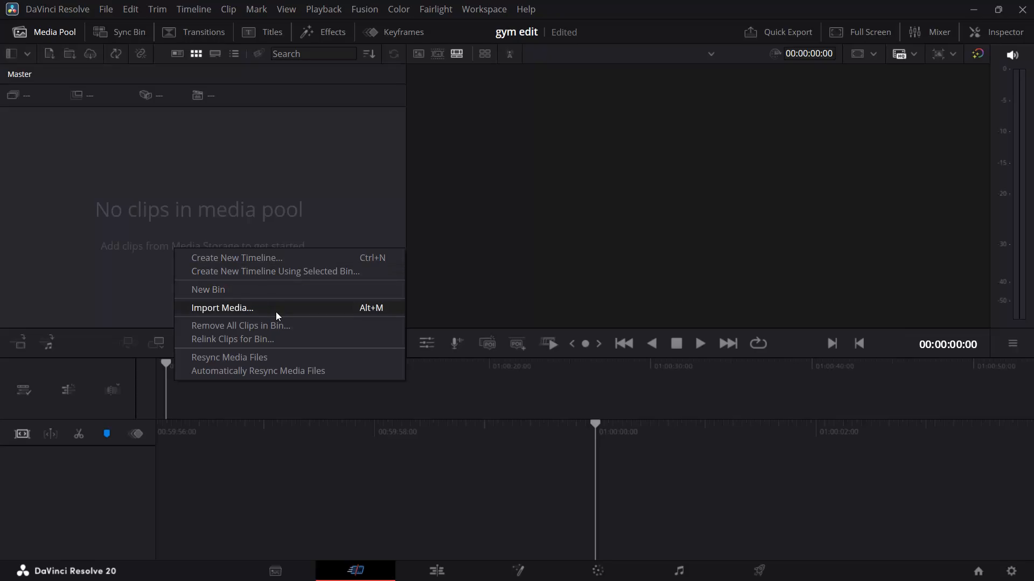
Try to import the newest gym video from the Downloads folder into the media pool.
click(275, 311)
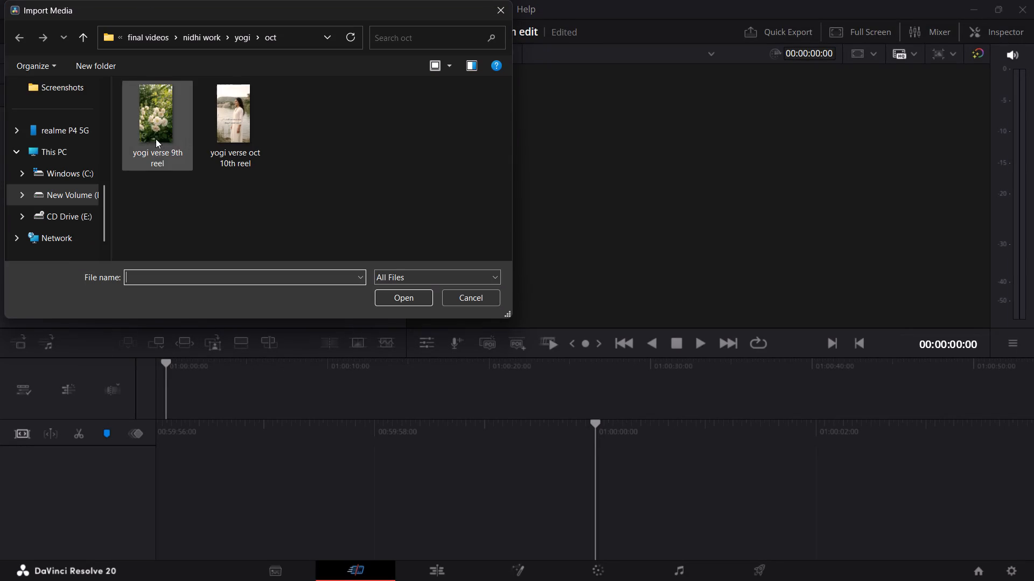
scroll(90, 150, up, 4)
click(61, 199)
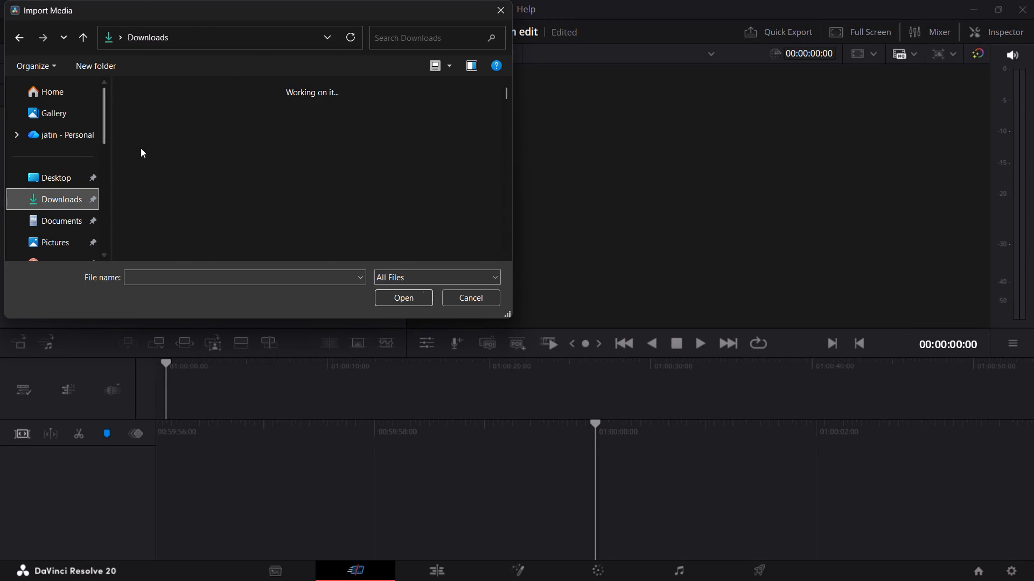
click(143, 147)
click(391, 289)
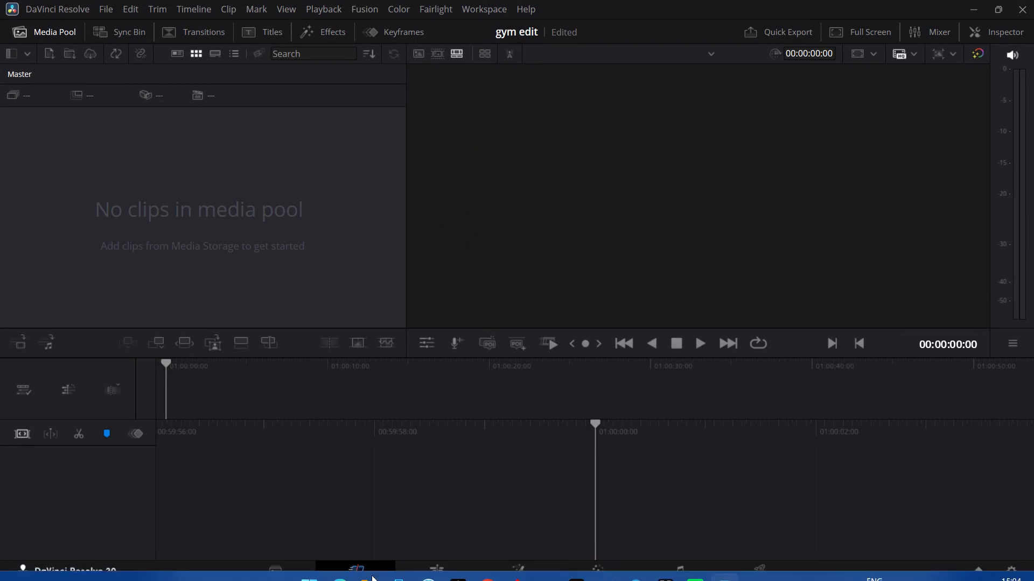
Switch to File Explorer and try to rename the newest gym video in the Downloads folder as "gym song".
click(377, 573)
double_click(48, 210)
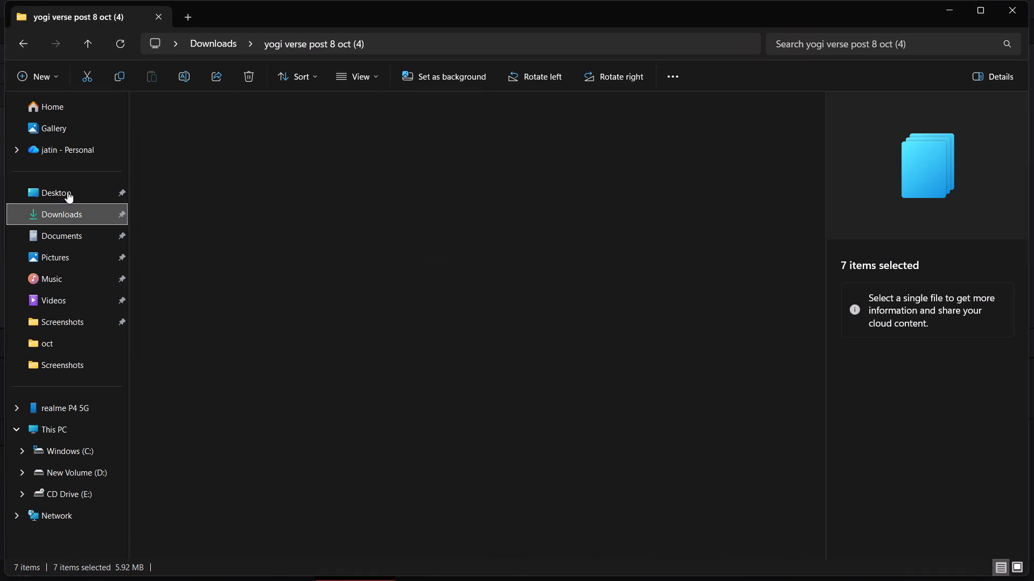
right_click(183, 193)
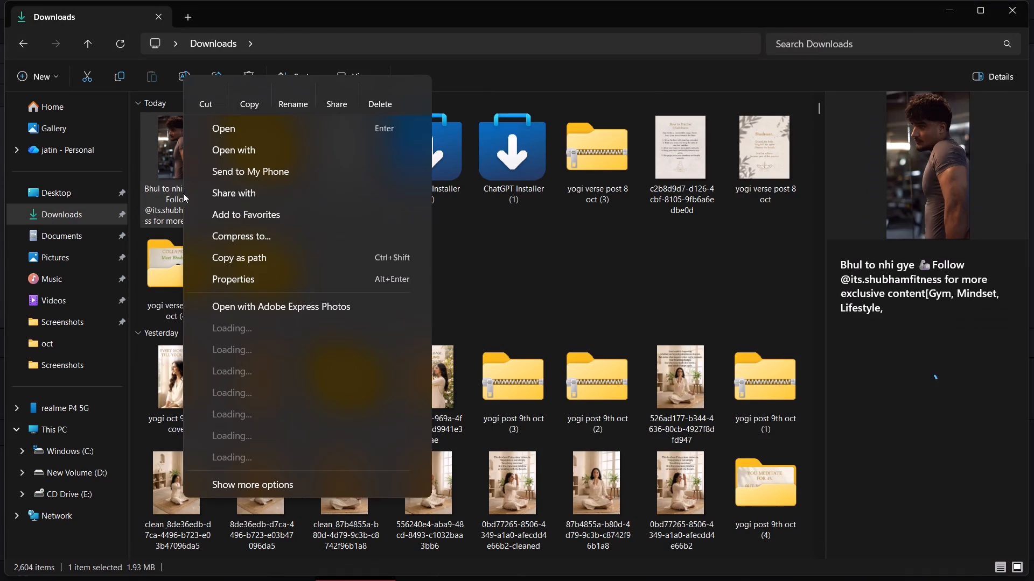
click(296, 93)
text(gym song)
key(Return)
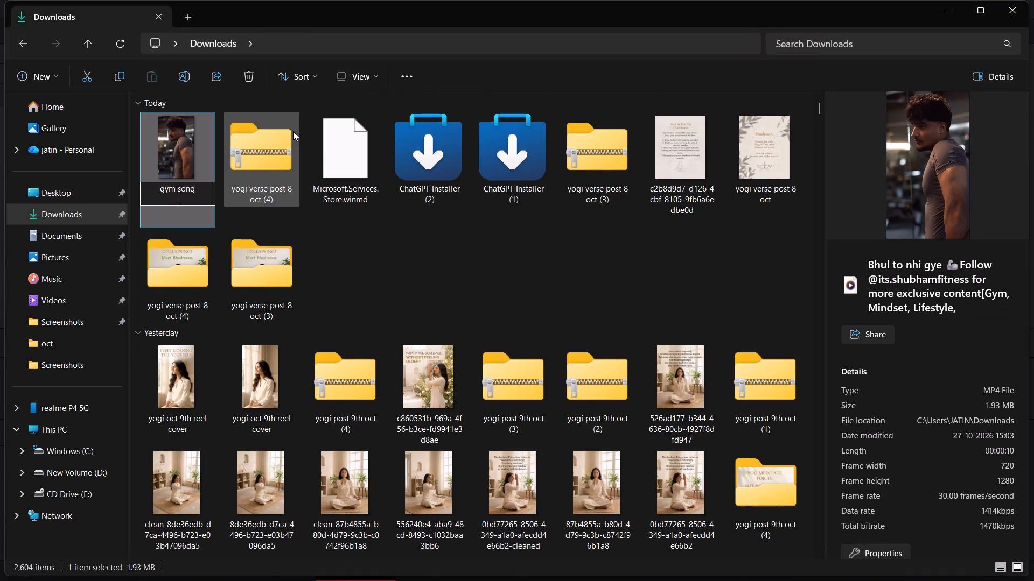
click(467, 317)
click(462, 290)
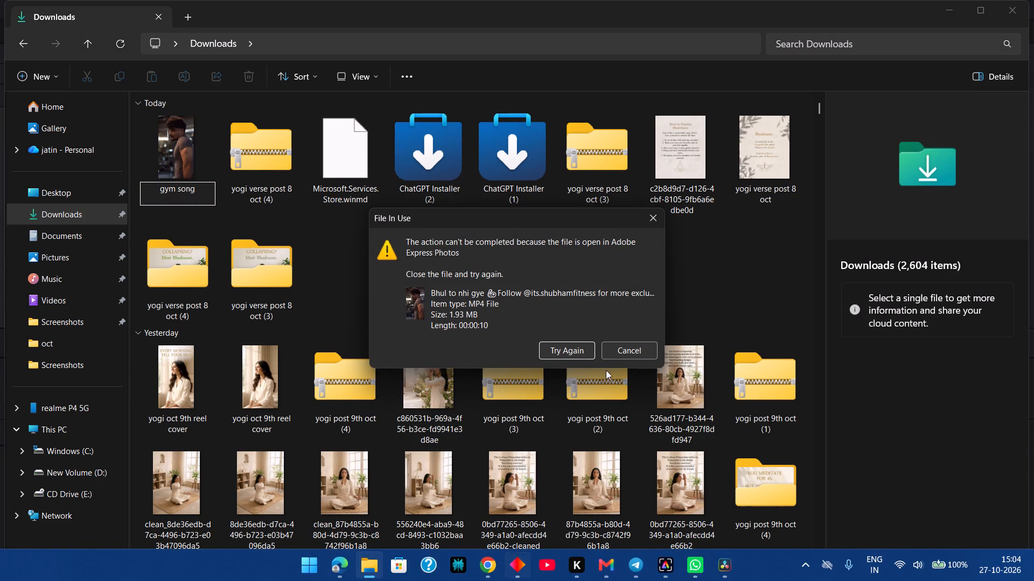
click(579, 350)
Close the gym video in Adobe Express Photos and retry its pending rename in File Explorer.
click(656, 558)
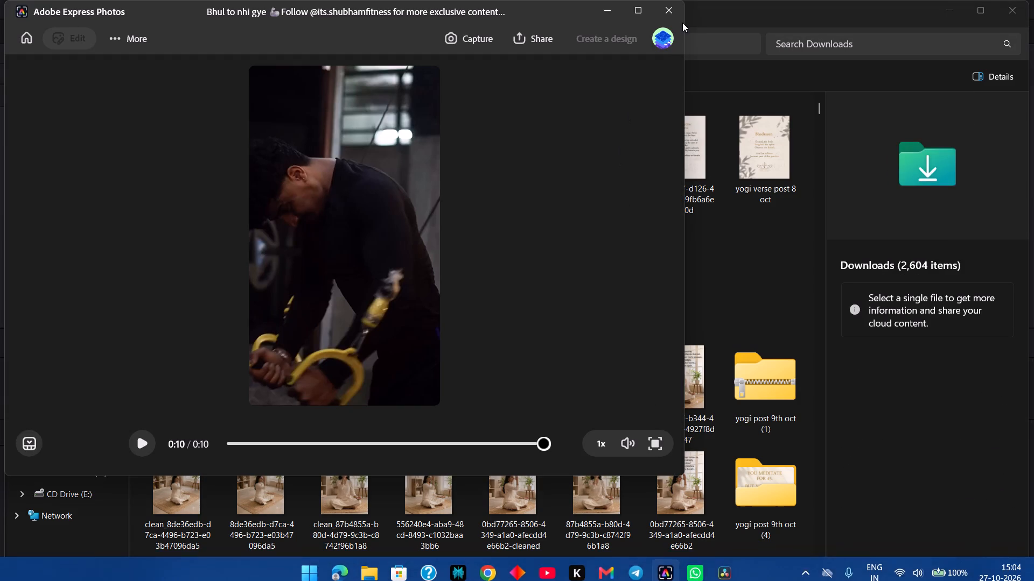
click(671, 7)
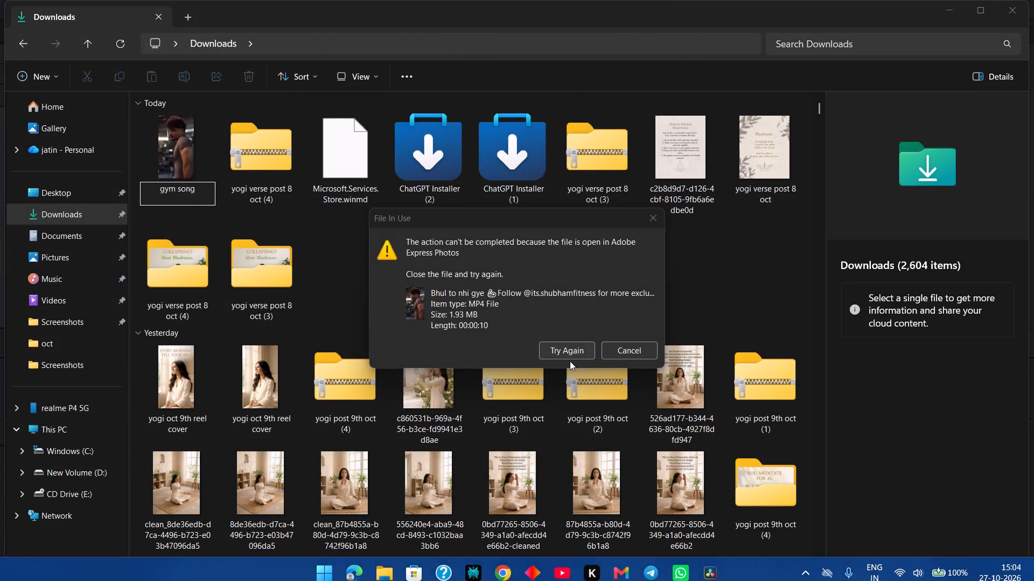
click(574, 341)
click(577, 344)
click(408, 268)
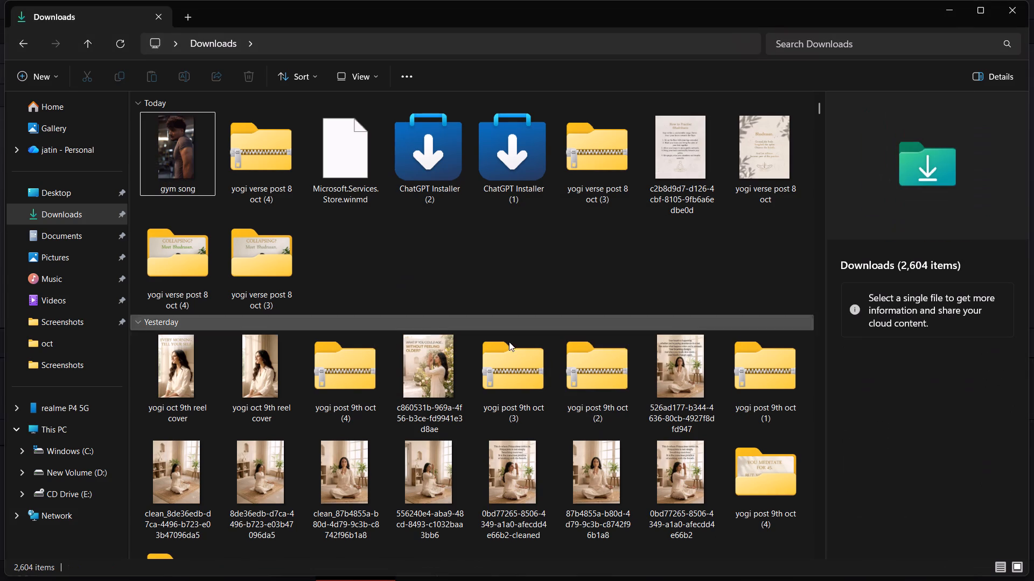
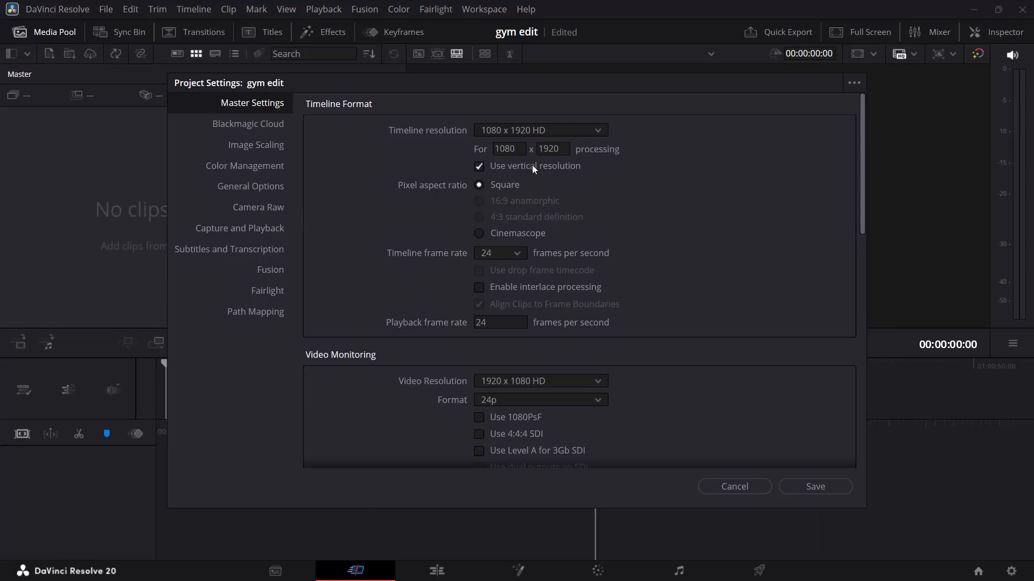
Save the gym edit project settings with the vertical 1080 x 1920 HD timeline resolution.
click(814, 480)
Switch to the Edit page and import "20261026_092748" and "gym song" from Downloads, keeping the project frame rate.
click(430, 563)
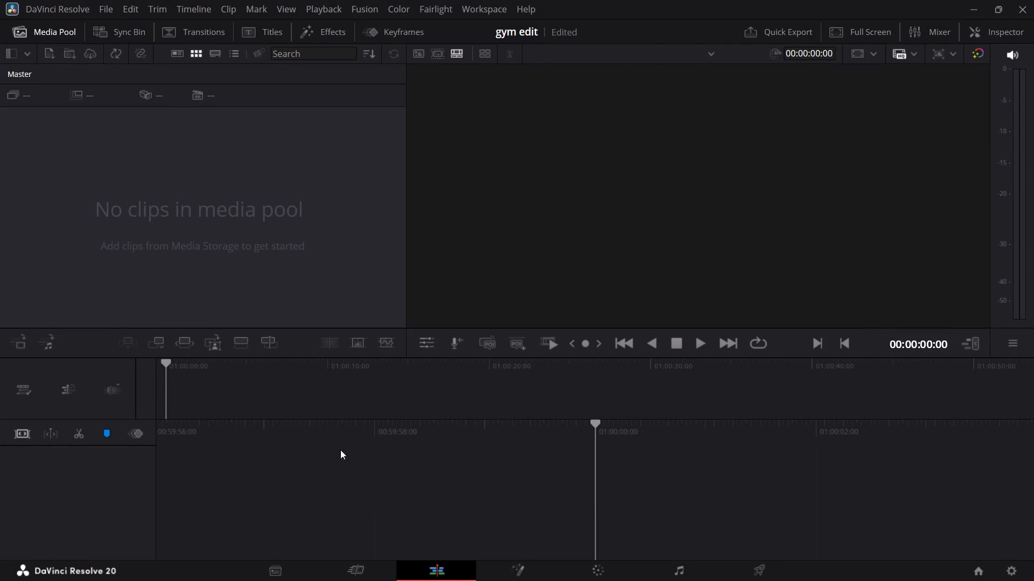
right_click(196, 182)
click(268, 309)
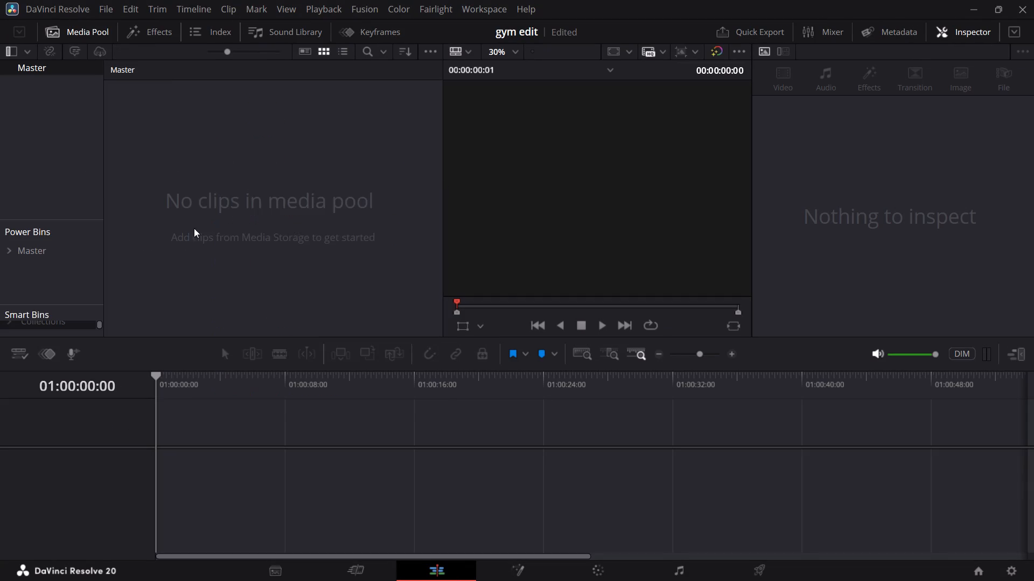
ctrl+click(157, 143)
ctrl+click(220, 140)
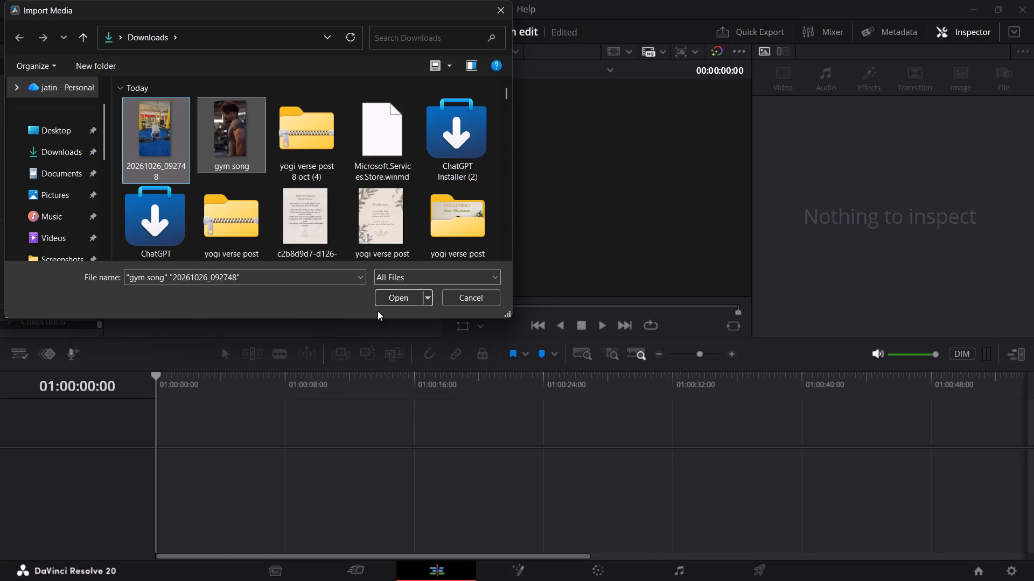
click(394, 300)
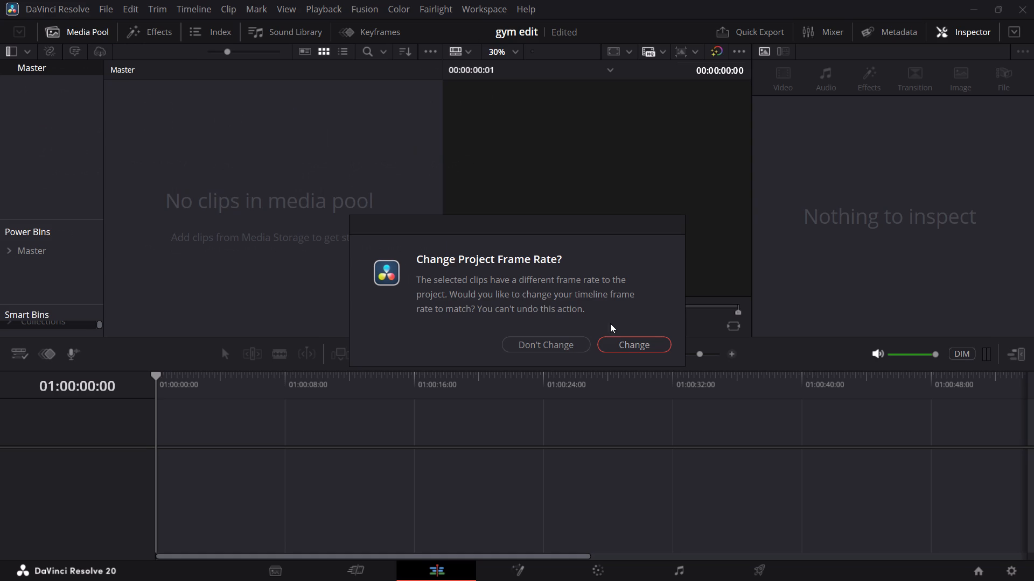
click(568, 333)
click(574, 345)
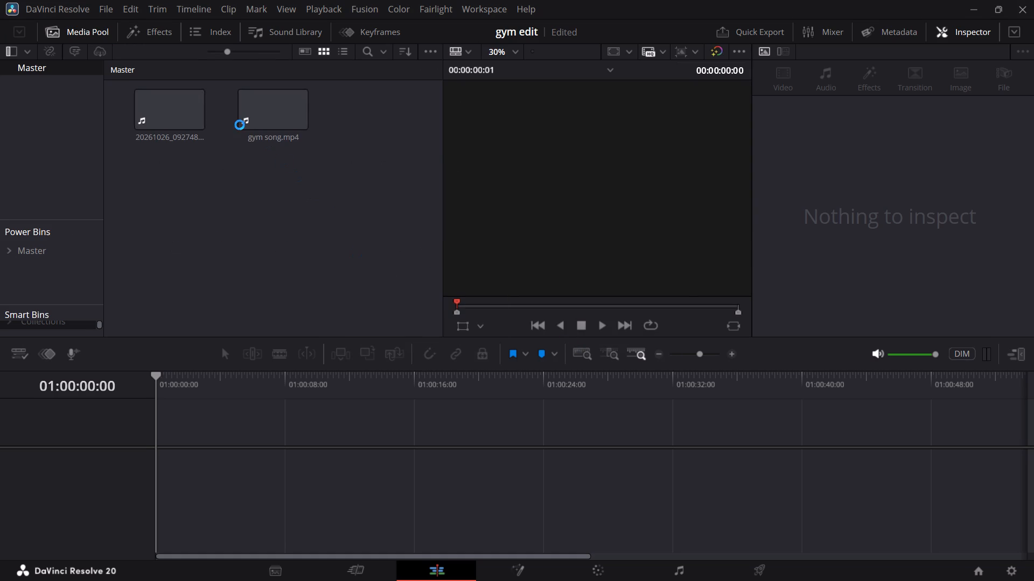
Place gym song.mp4 at the start of the empty timeline.
drag(261, 109, 309, 436)
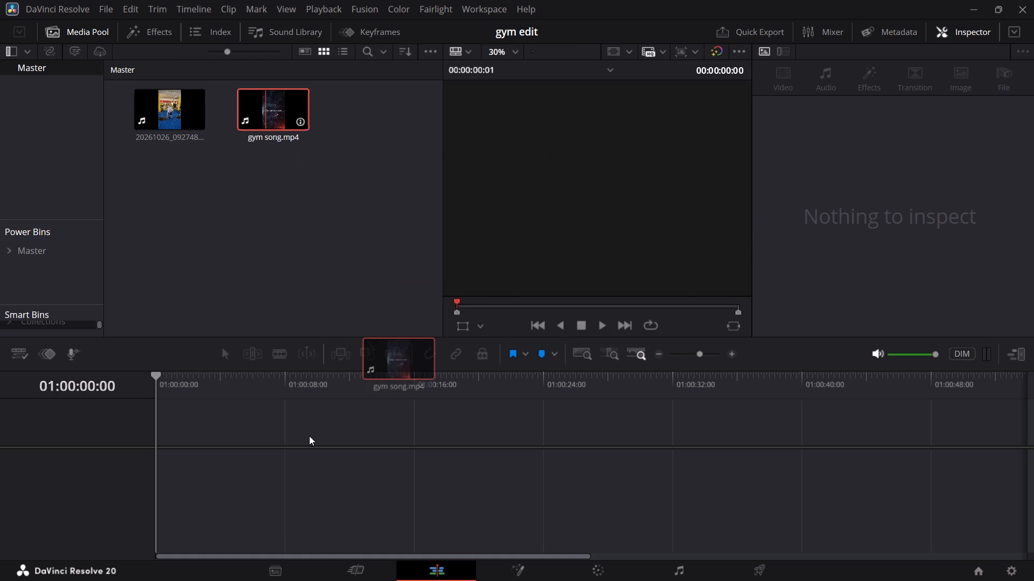
drag(309, 436, 156, 450)
Preview the opening of the gym song clip and raise the system volume slightly.
drag(172, 384, 168, 384)
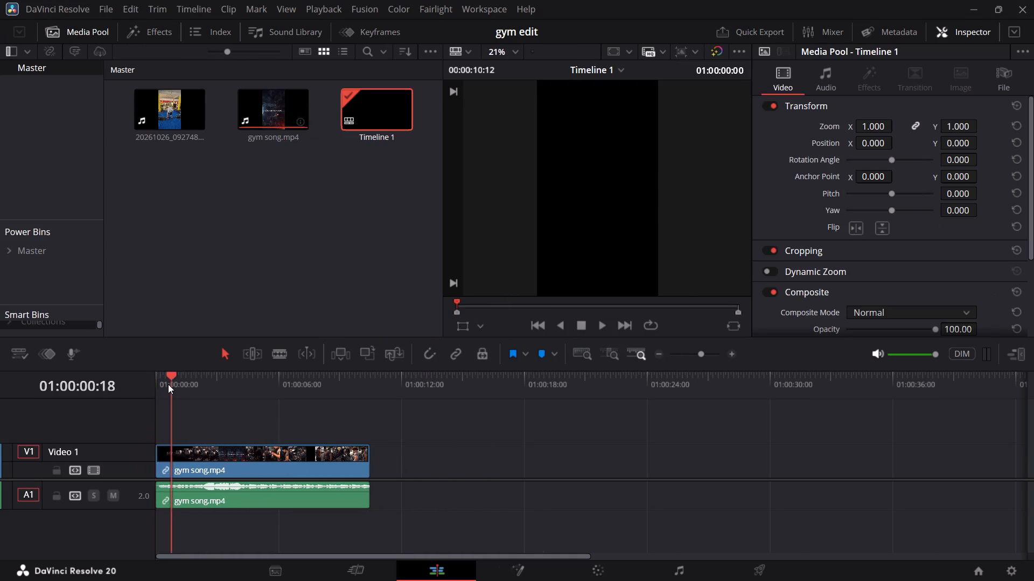
drag(168, 384, 145, 387)
key(space)
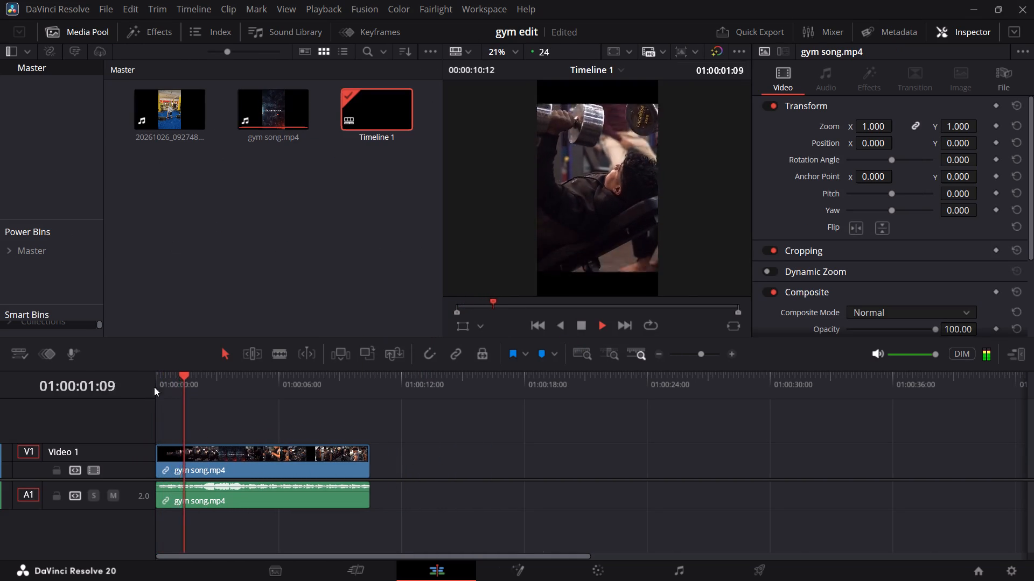
key(space)
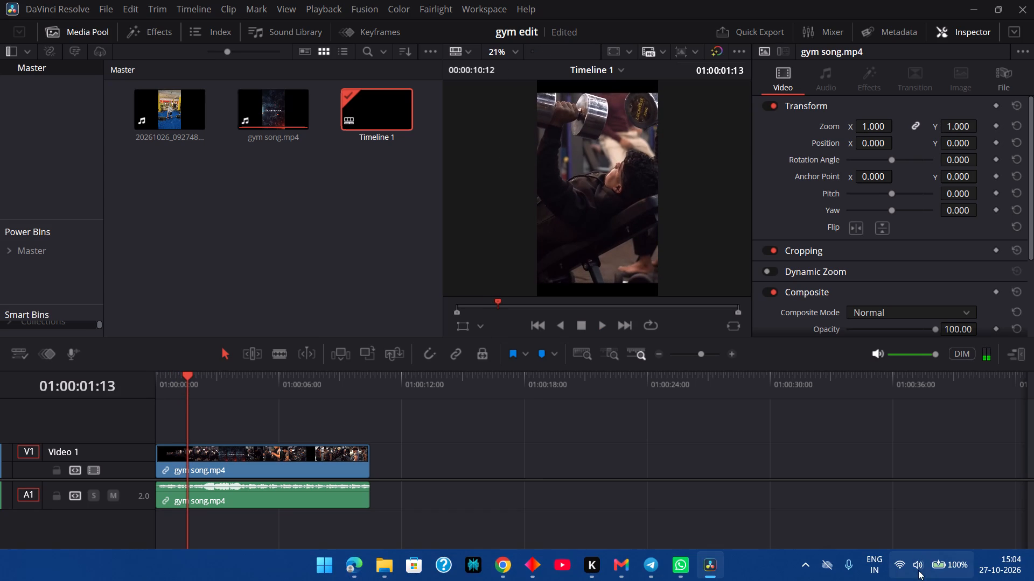
click(918, 570)
drag(916, 491, 921, 490)
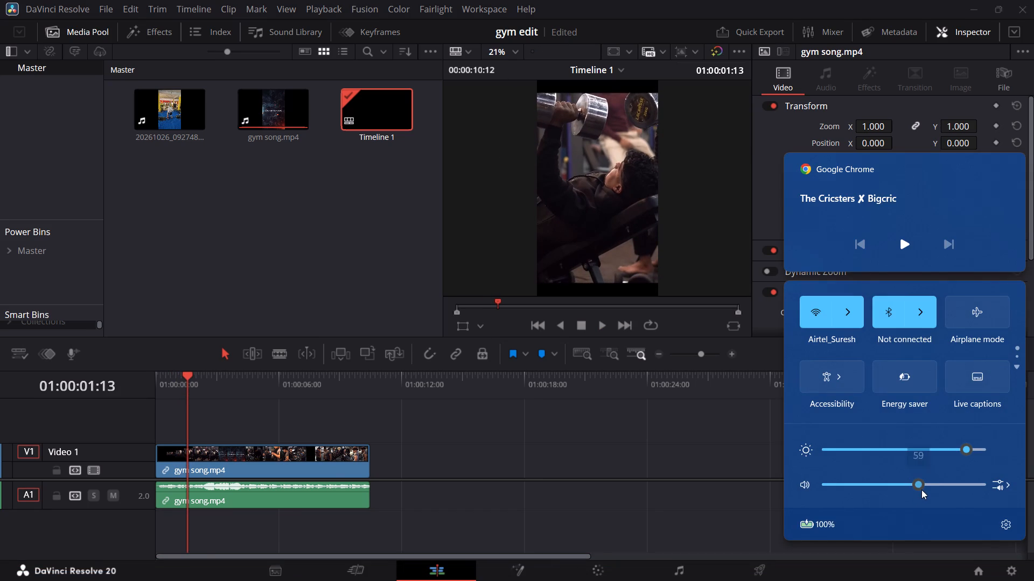
drag(921, 490, 926, 490)
Find the frame at 01:00:02:20 where the lyric text appears and split only the gym song video there.
drag(200, 388, 130, 387)
key(space)
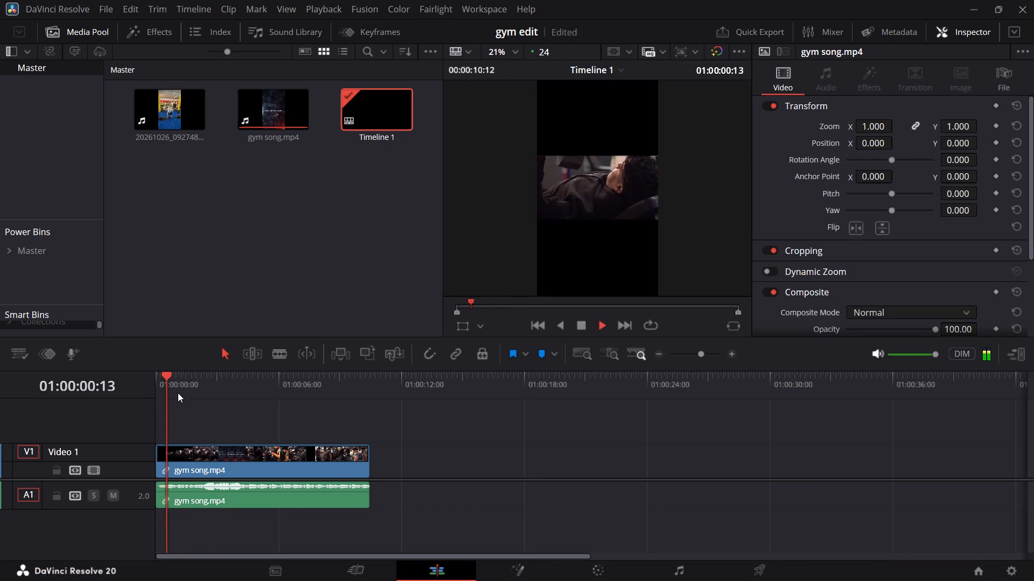
key(space)
drag(193, 379, 178, 383)
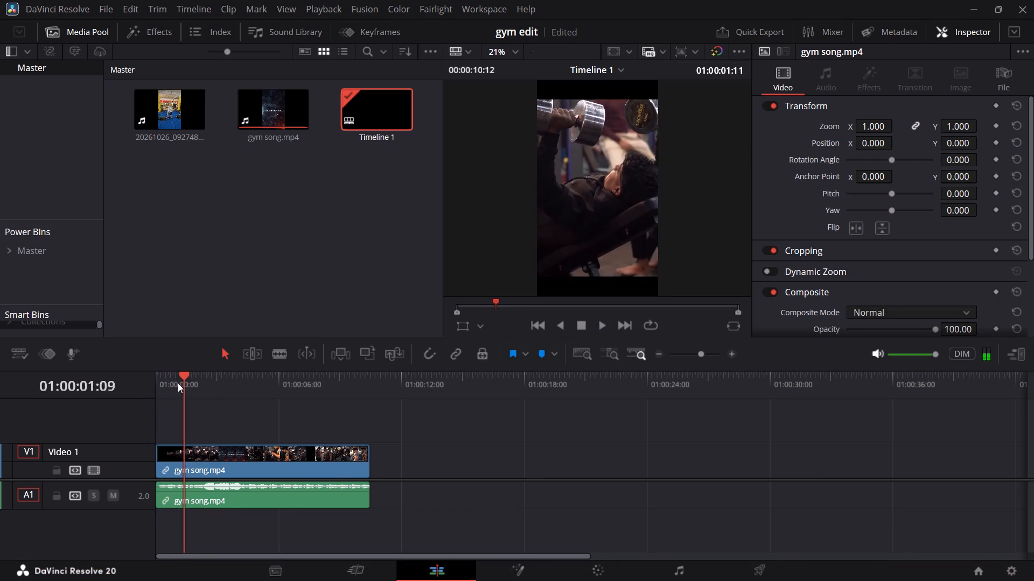
drag(178, 383, 135, 389)
key(space)
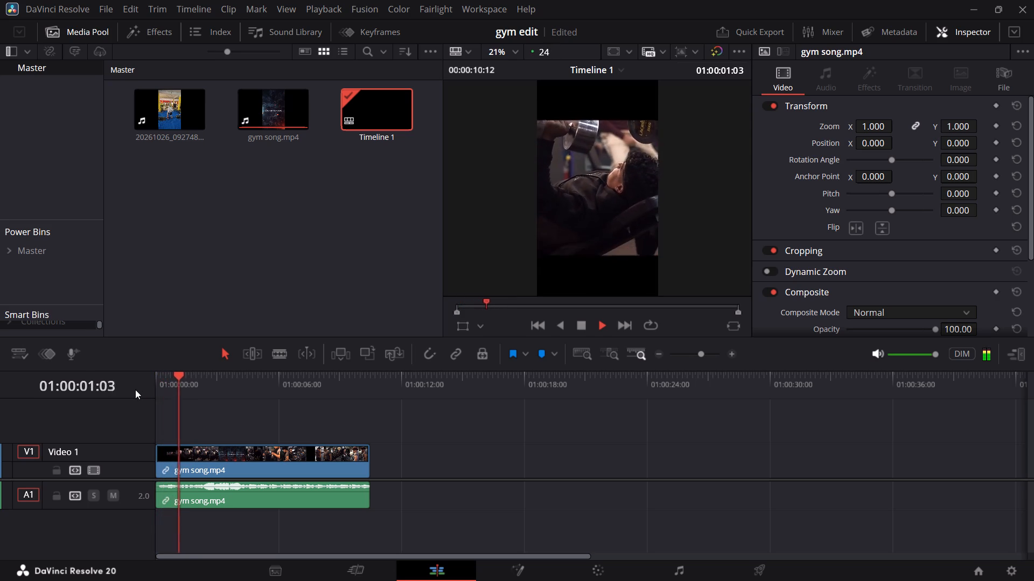
key(space)
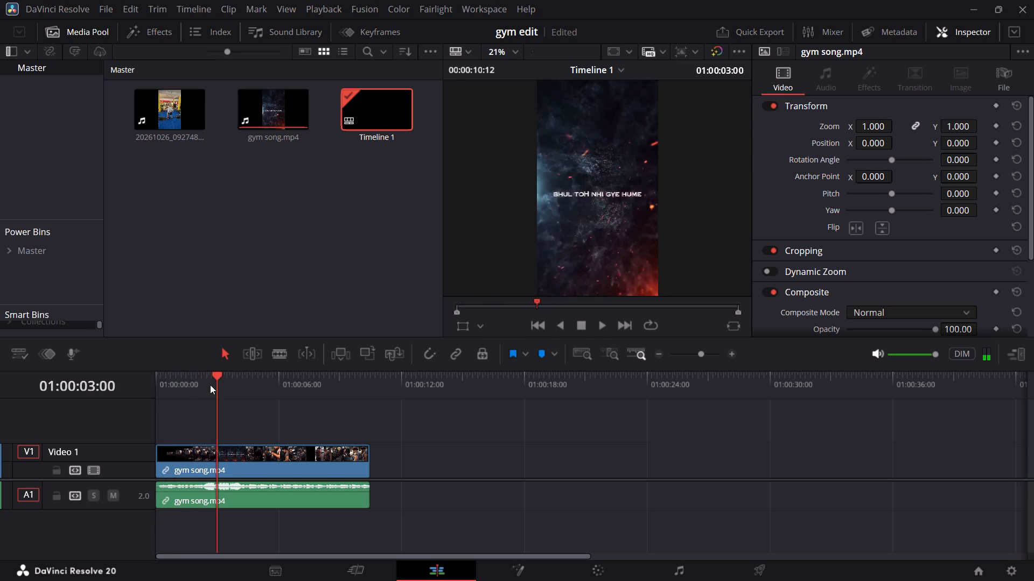
key(Left)
key(Left)
key(Left)
key(Left)
key(Left)
key(Left)
key(Left)
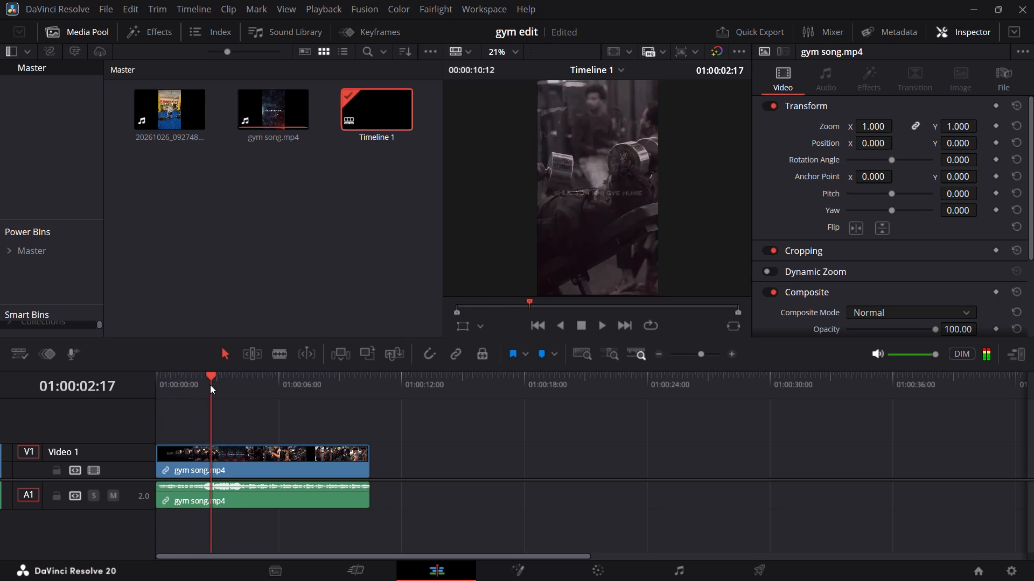
key(Left)
key(Right)
key(Right)
key(Right)
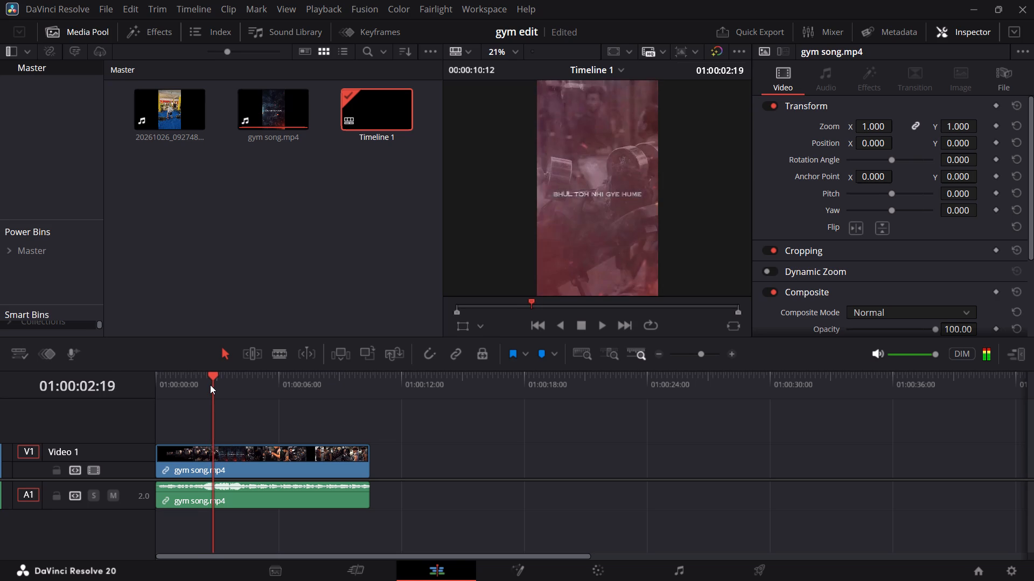
key(Right)
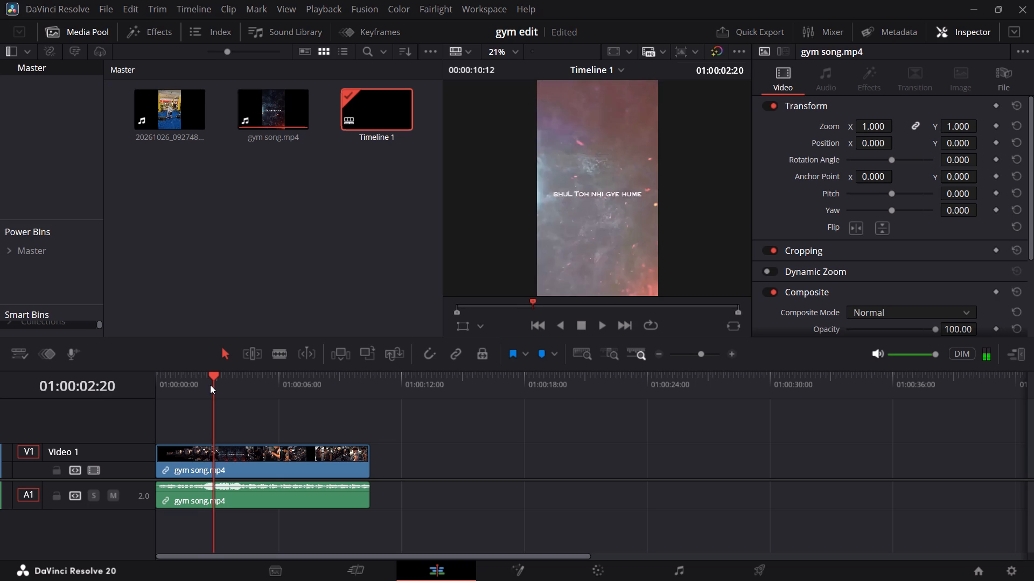
key(ctrl+b)
key(ctrl+z)
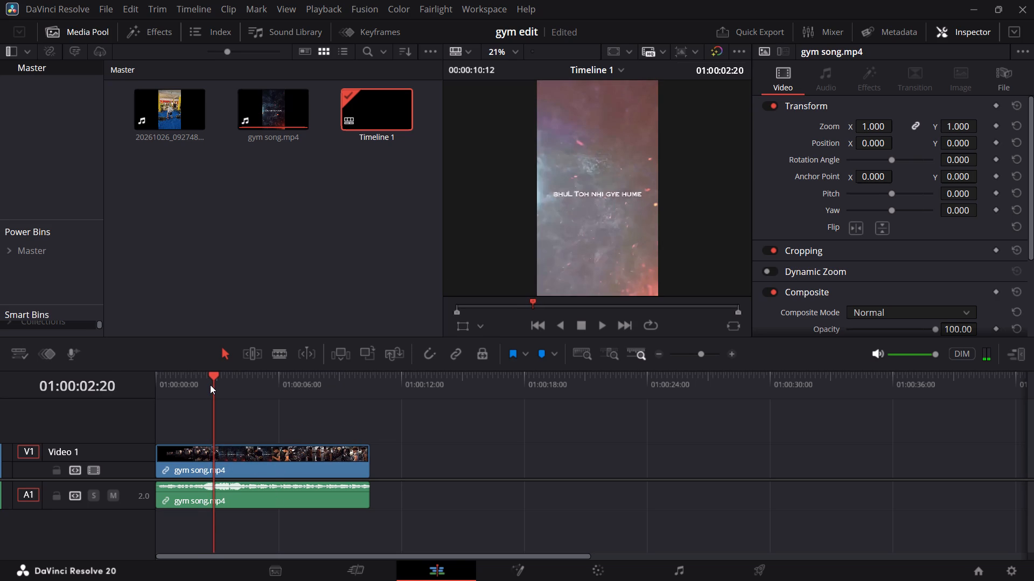
ctrl+click(239, 464)
key(ctrl+b)
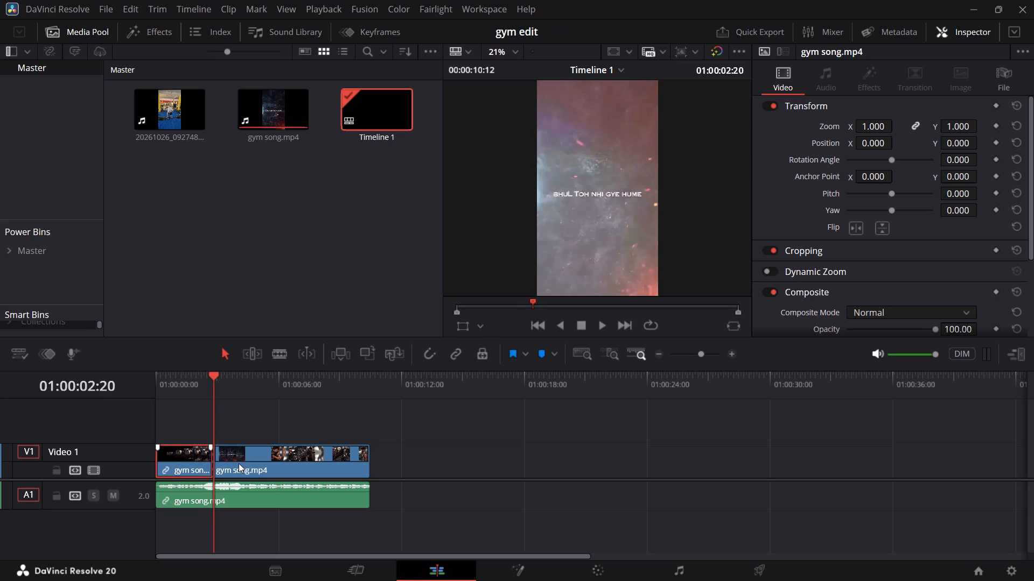
Play on to the end of the lyric text and split the gym song video at 01:00:04:00.
key(space)
key(space)
key(space)
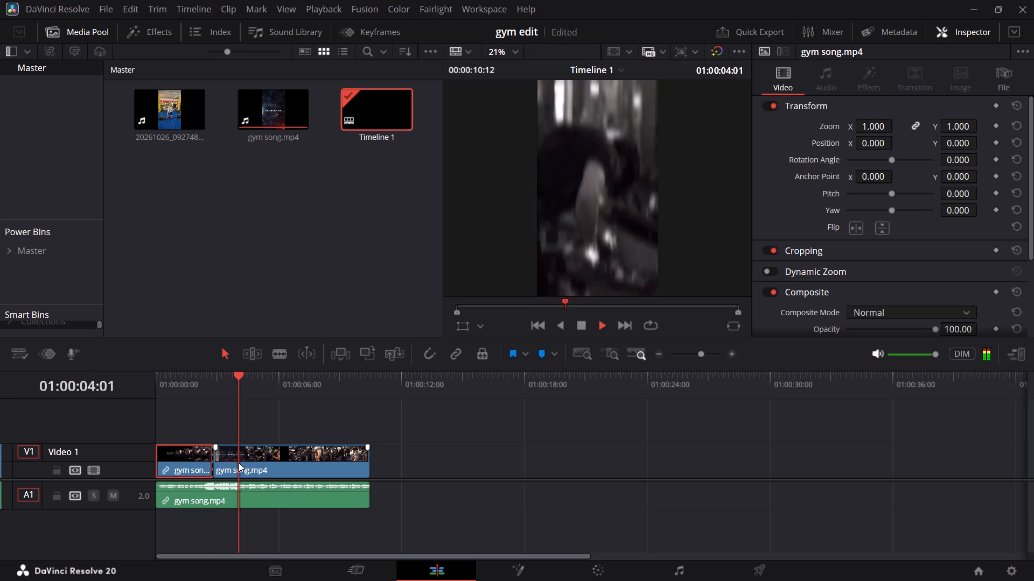
key(space)
key(Left)
key(Left)
key(Left)
key(Left)
key(Left)
key(Left)
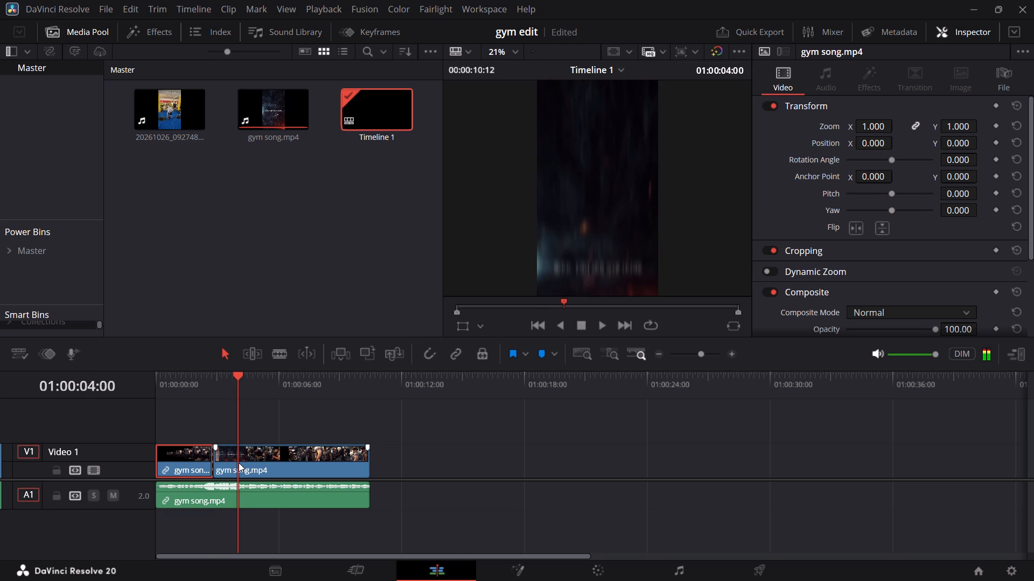
click(243, 460)
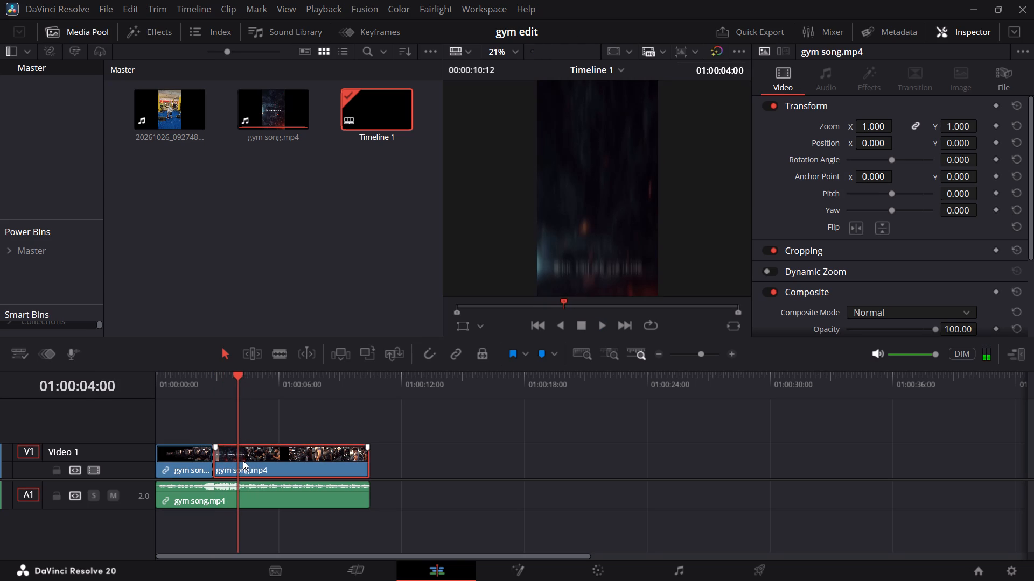
key(ctrl+b)
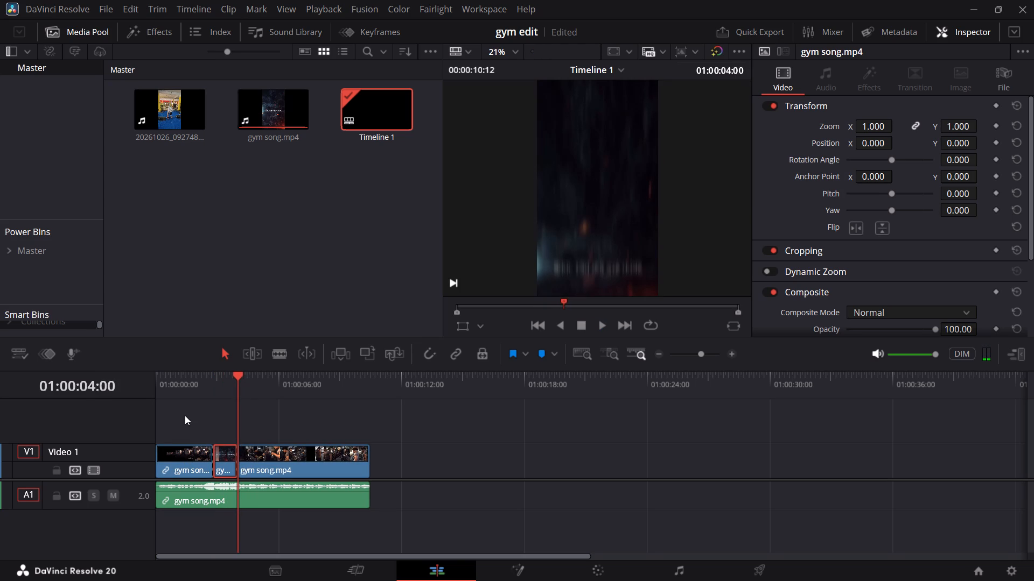
Review the cuts and delete the first and last gym song video segments, keeping the middle lyric segment and the full audio.
drag(185, 391, 199, 389)
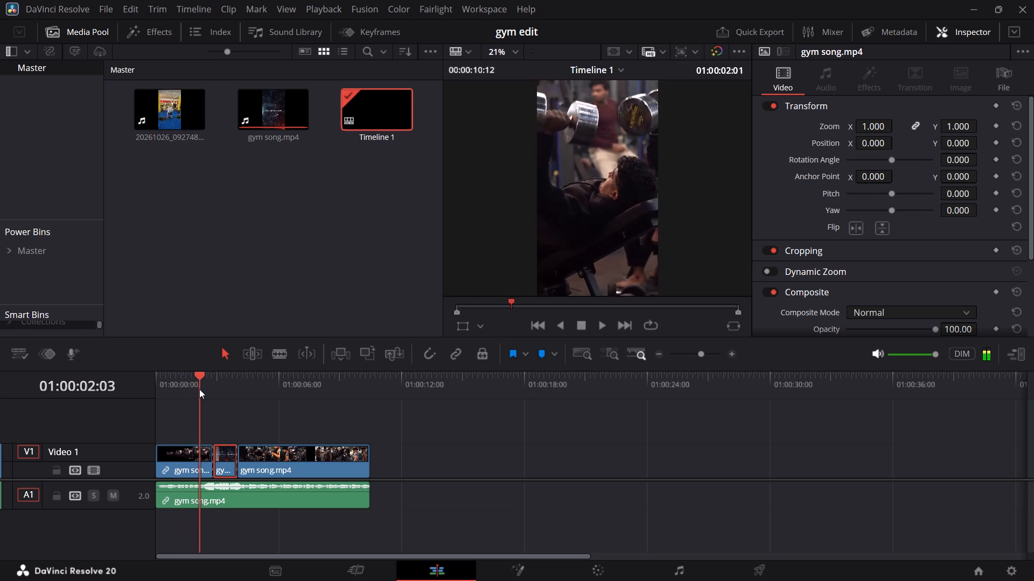
drag(199, 389, 211, 389)
key(space)
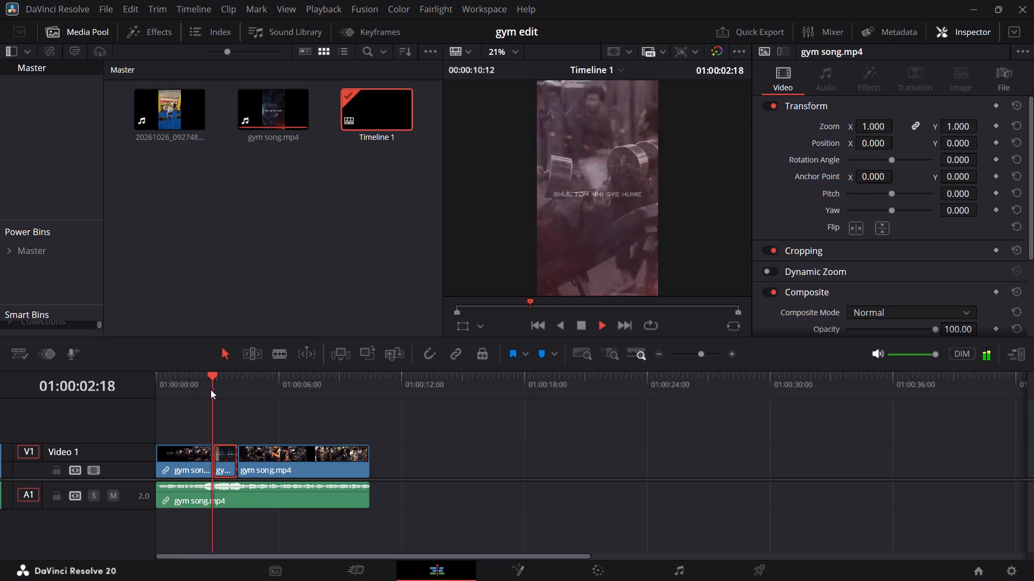
key(space)
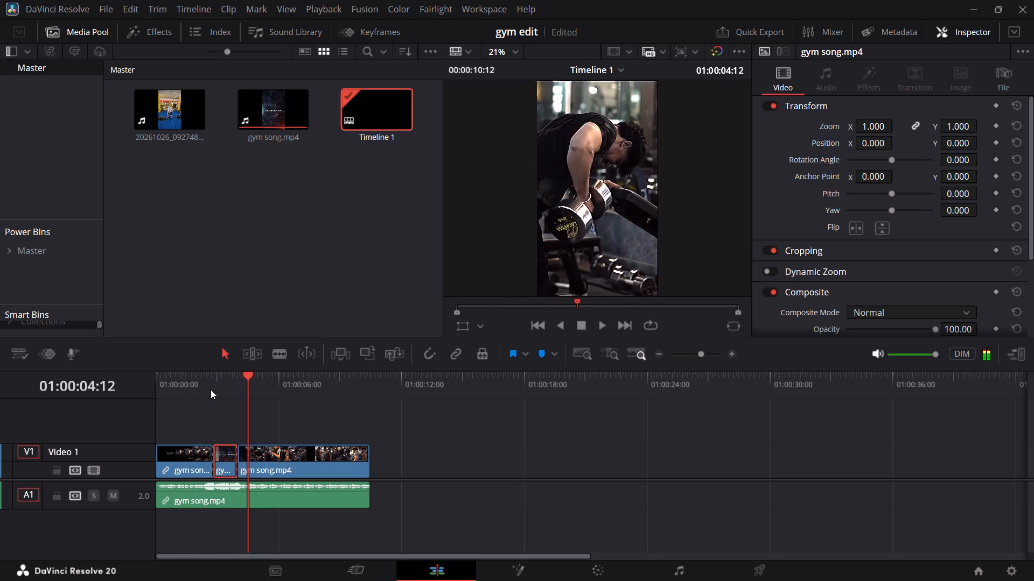
key(space)
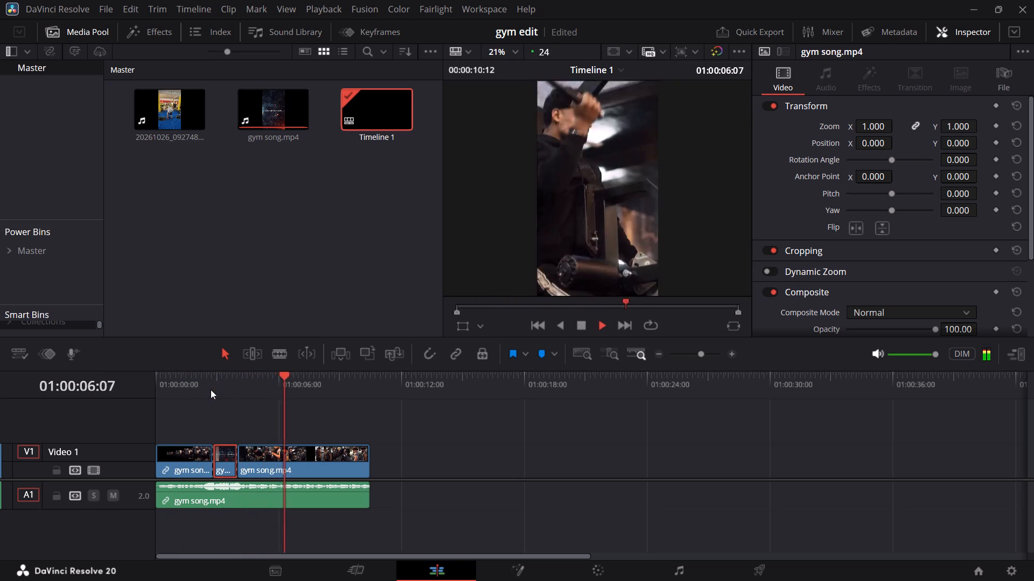
key(space)
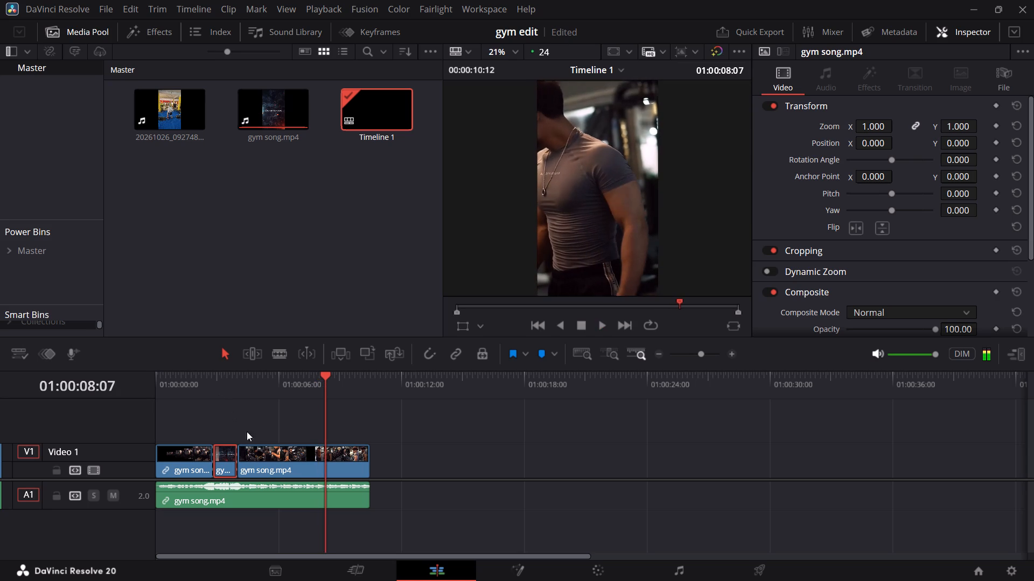
click(277, 452)
key(BackSpace)
click(194, 456)
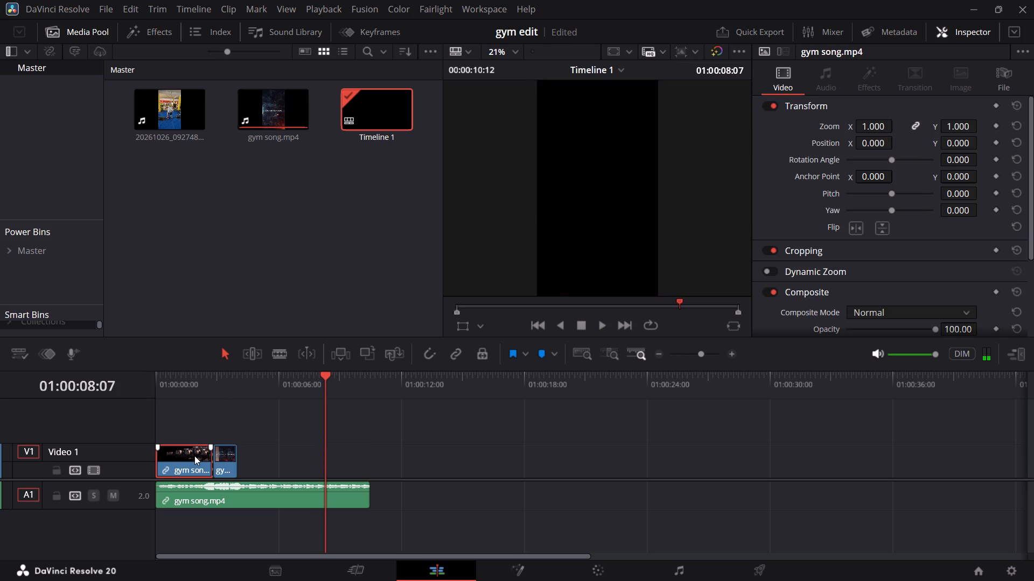
key(BackSpace)
Place 20261026_092748.mp4 on Video 1 after the end of the gym song audio.
drag(160, 112, 447, 431)
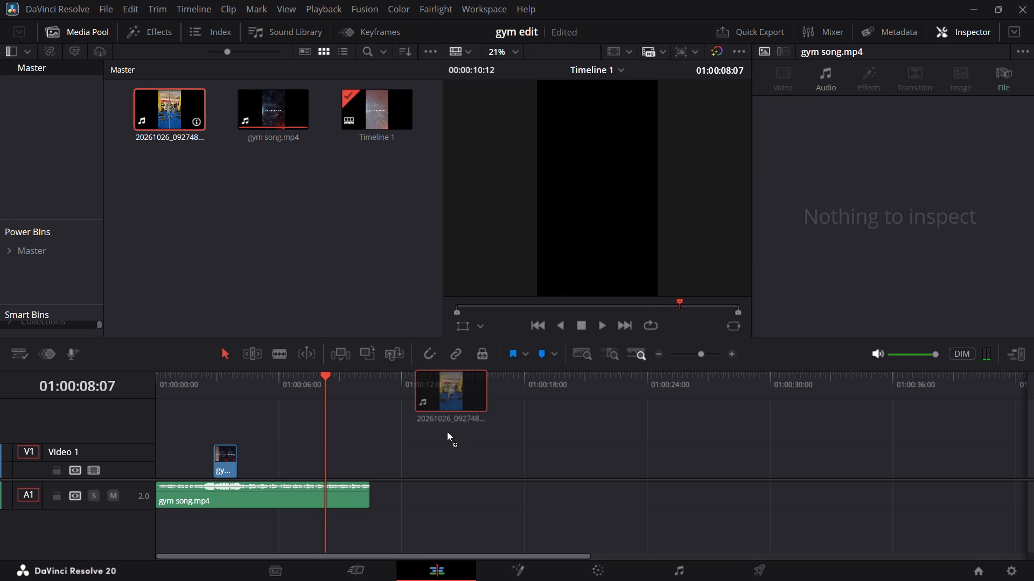
drag(447, 431, 433, 477)
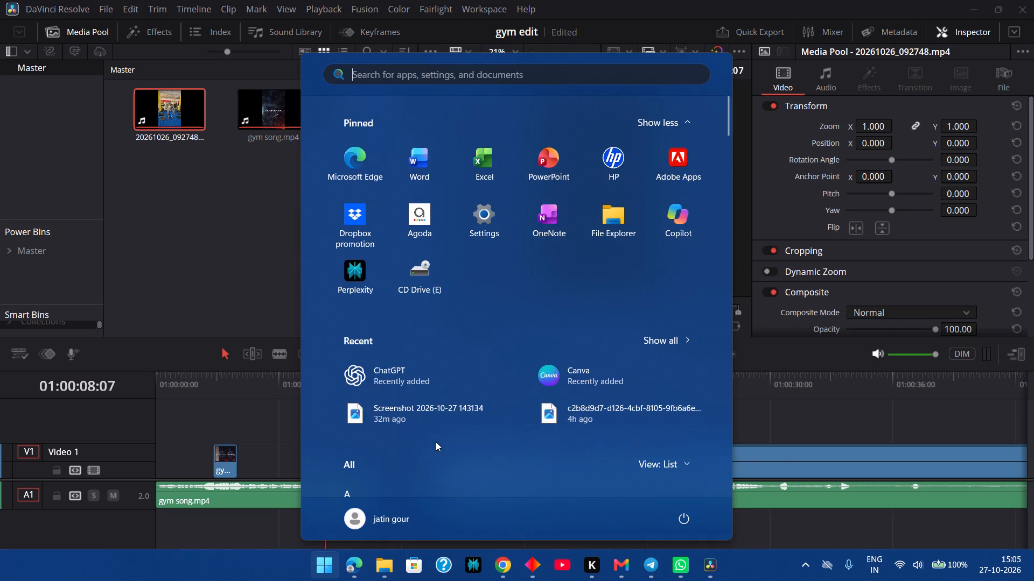
click(264, 418)
Preview the start of the 20261026_092748.mp4 clip and delete its audio from track A1, keeping the video.
alt+scroll(406, 428, down, 4)
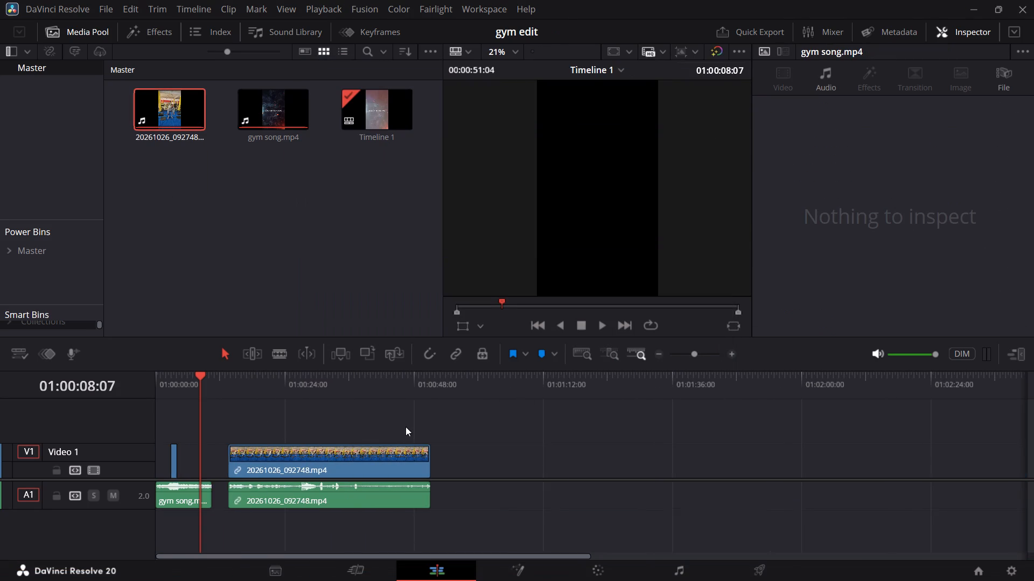
alt+scroll(353, 423, up, 3)
click(293, 383)
click(281, 380)
key(space)
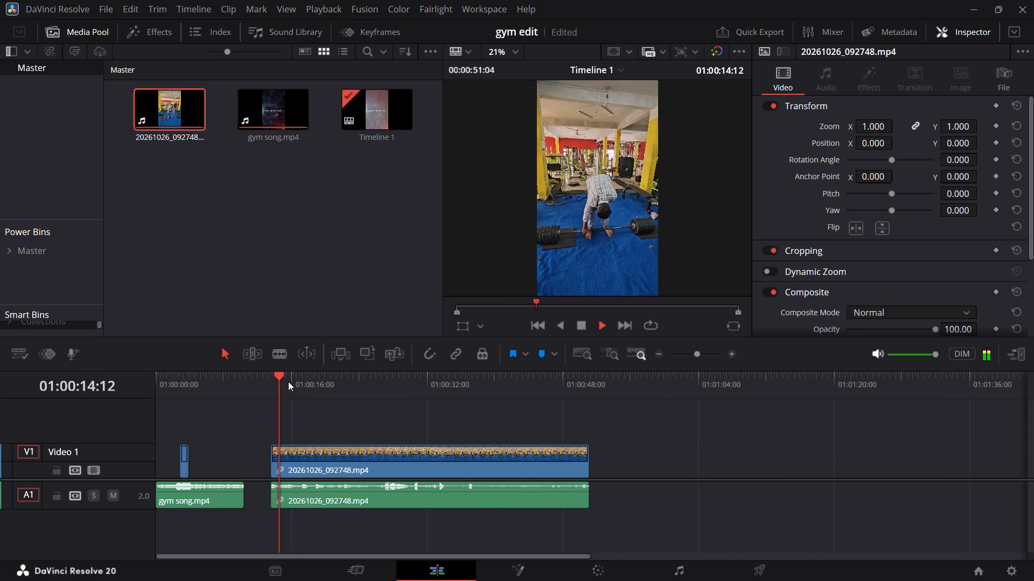
click(314, 385)
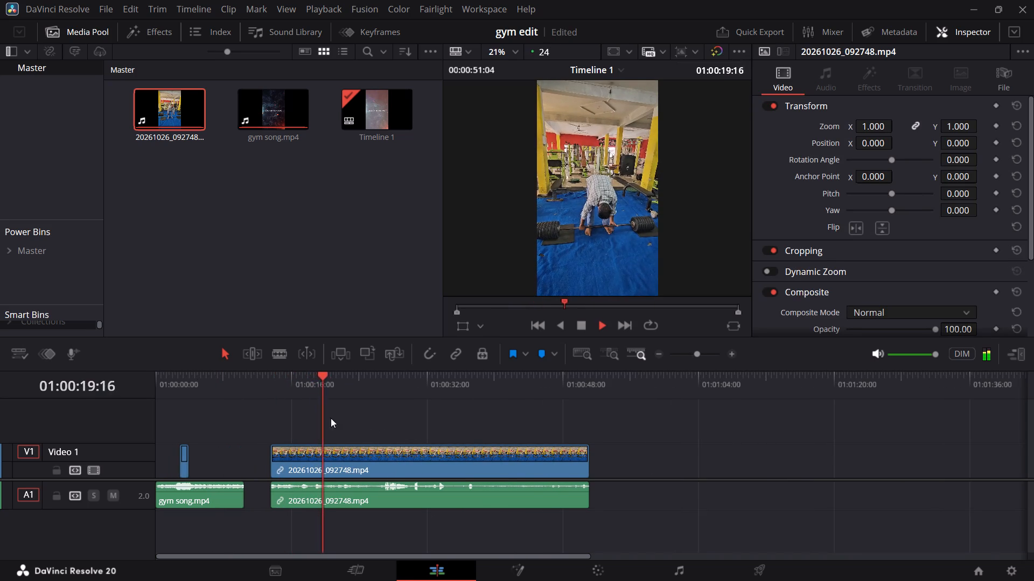
click(366, 499)
key(BackSpace)
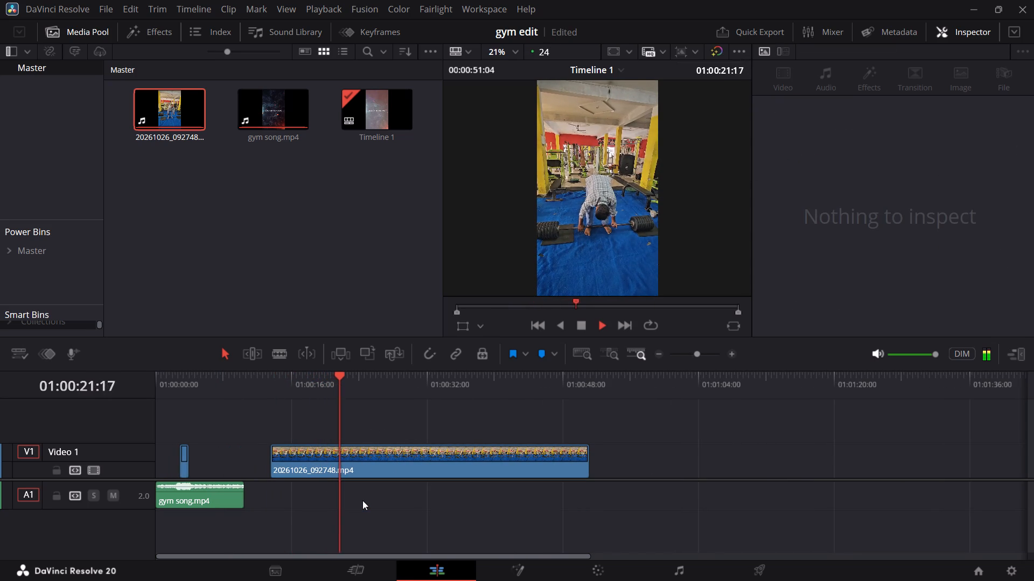
Split the 20261026_092748.mp4 clip at 01:00:21:22 and delete the part before the cut.
key(space)
key(ctrl+b)
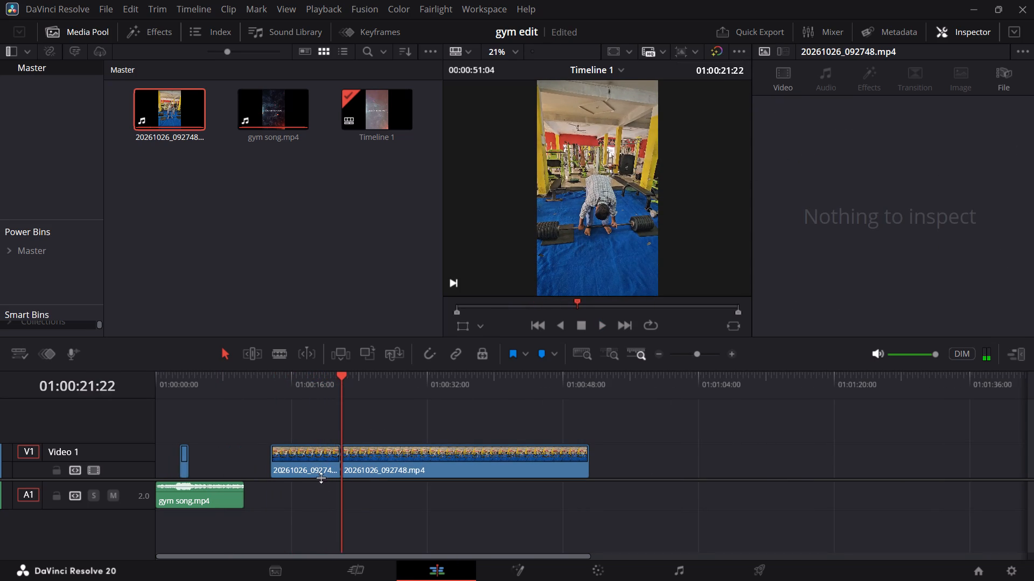
click(318, 467)
key(BackSpace)
Preview the remaining 20261026_092748.mp4 footage and extend the clip's start slightly earlier to recover some of the trimmed lead-in.
key(space)
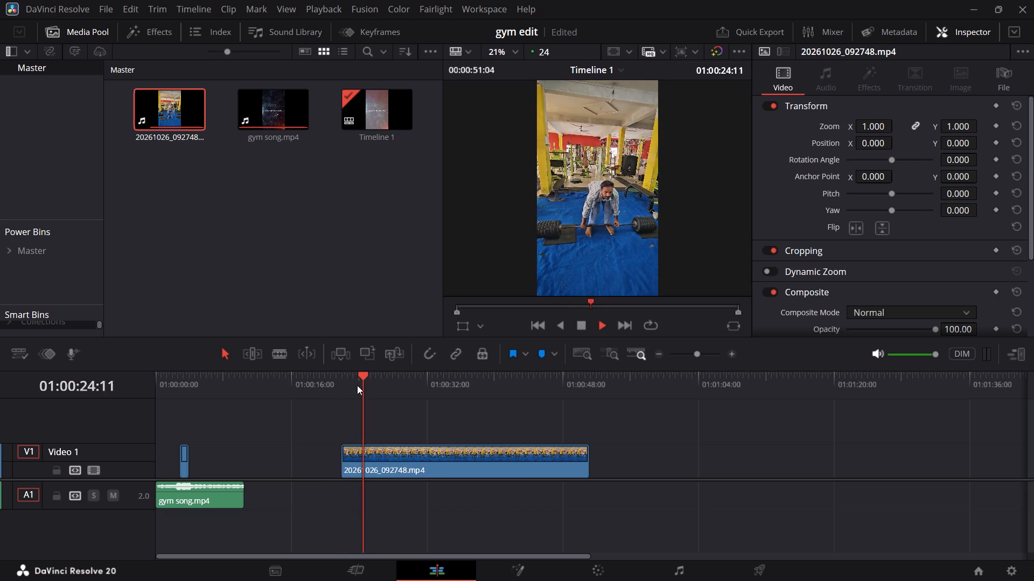
key(space)
drag(344, 463, 330, 465)
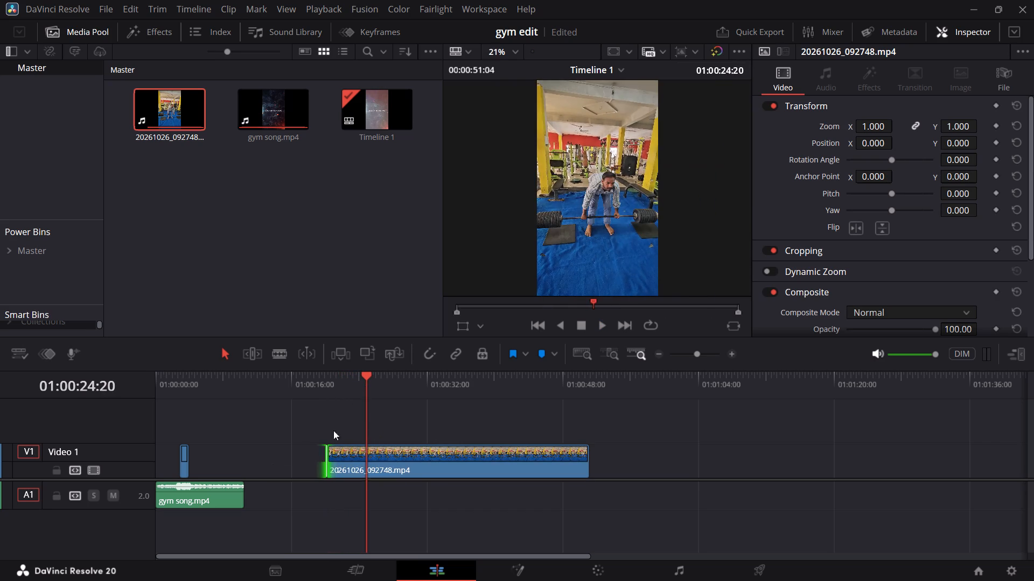
Play through the start of the extended gym clip and split it at 01:00:23:21.
click(332, 381)
key(space)
key(space)
key(space)
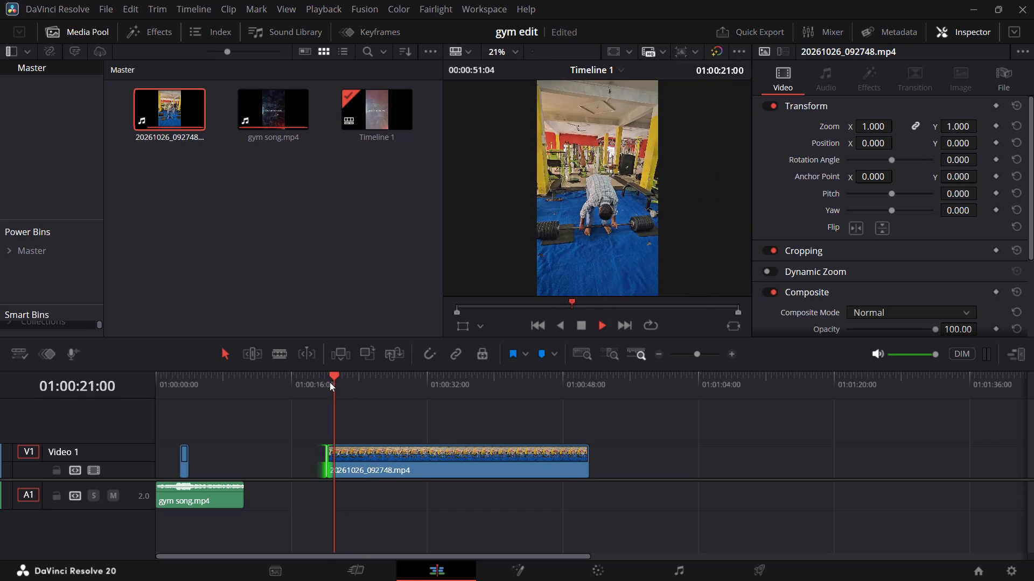
key(space)
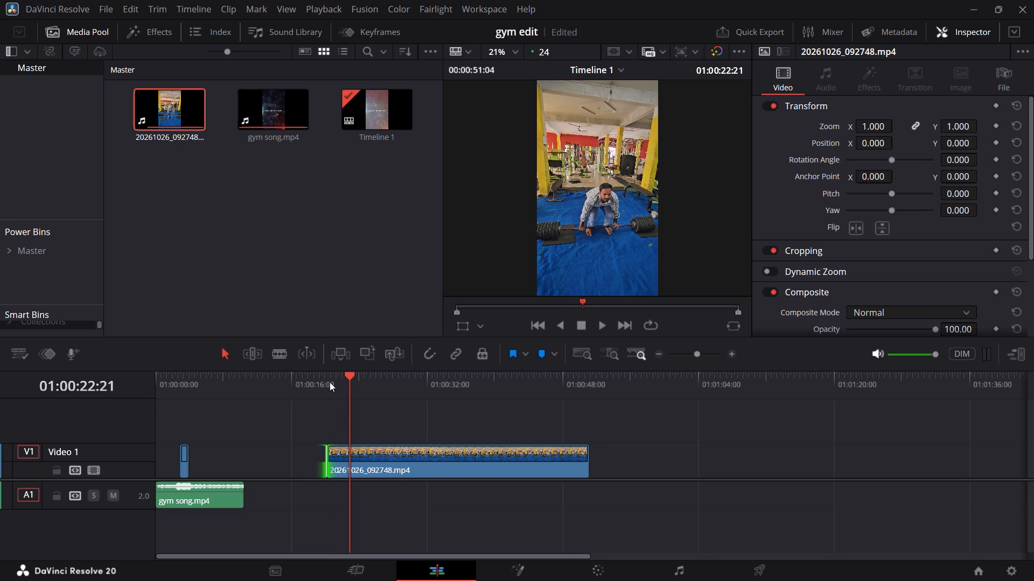
key(space)
key(space)
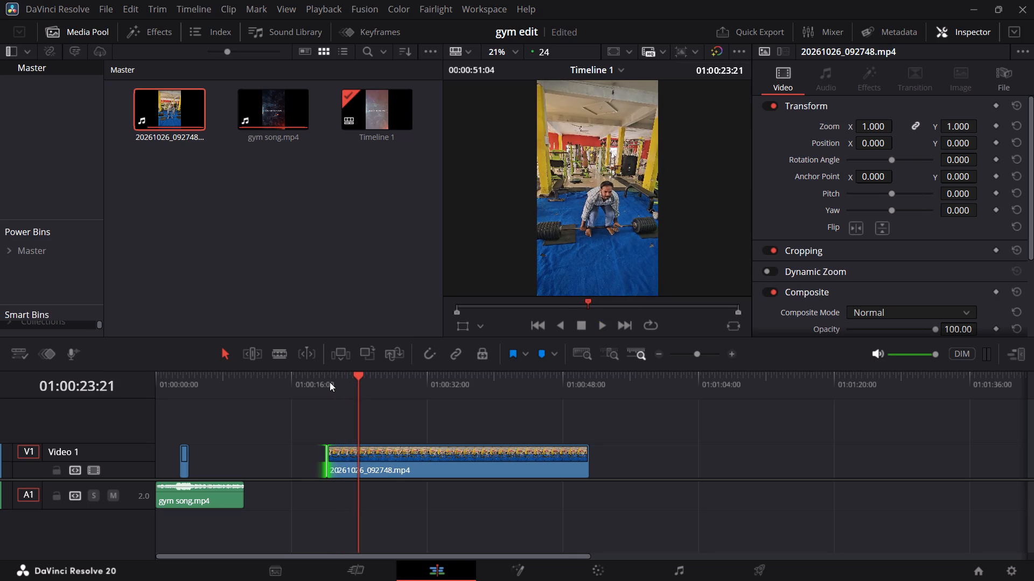
key(ctrl+b)
Move the short first segment of the gym footage to Video 2 at the timeline start and return the playhead to 01:00:00:00.
click(340, 459)
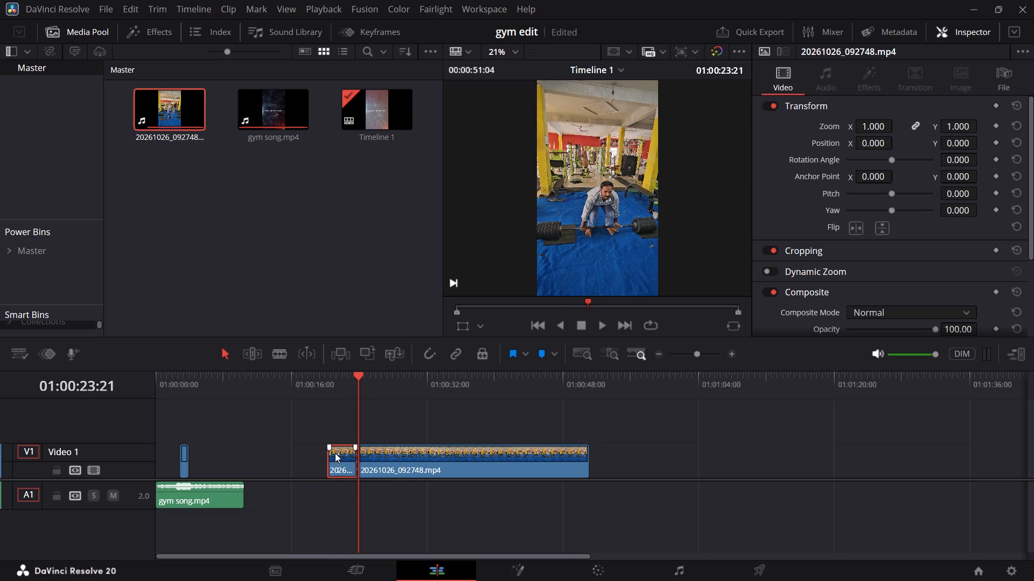
alt+drag(330, 450, 326, 400)
drag(336, 464, 334, 437)
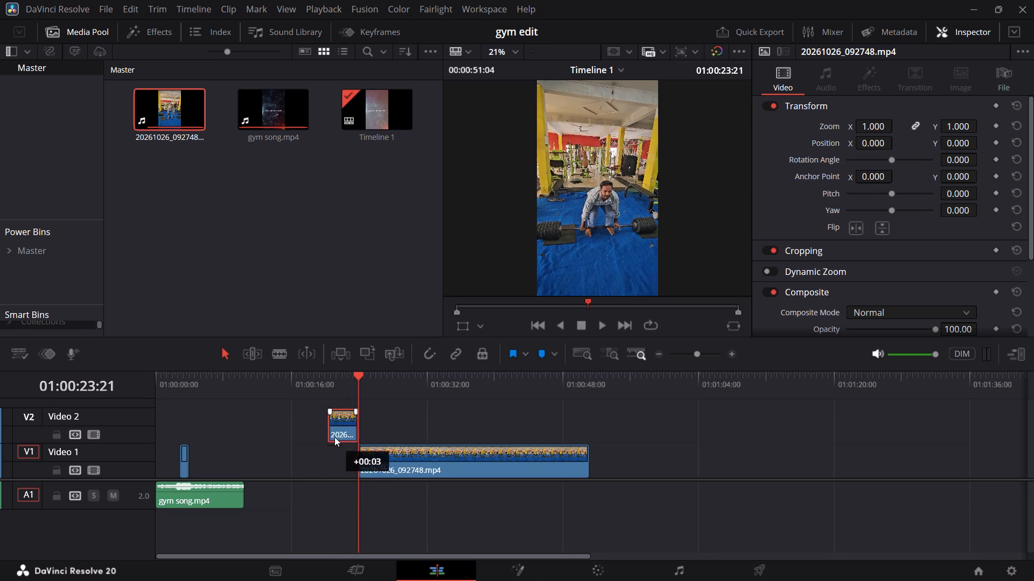
drag(334, 437, 135, 427)
drag(168, 385, 148, 384)
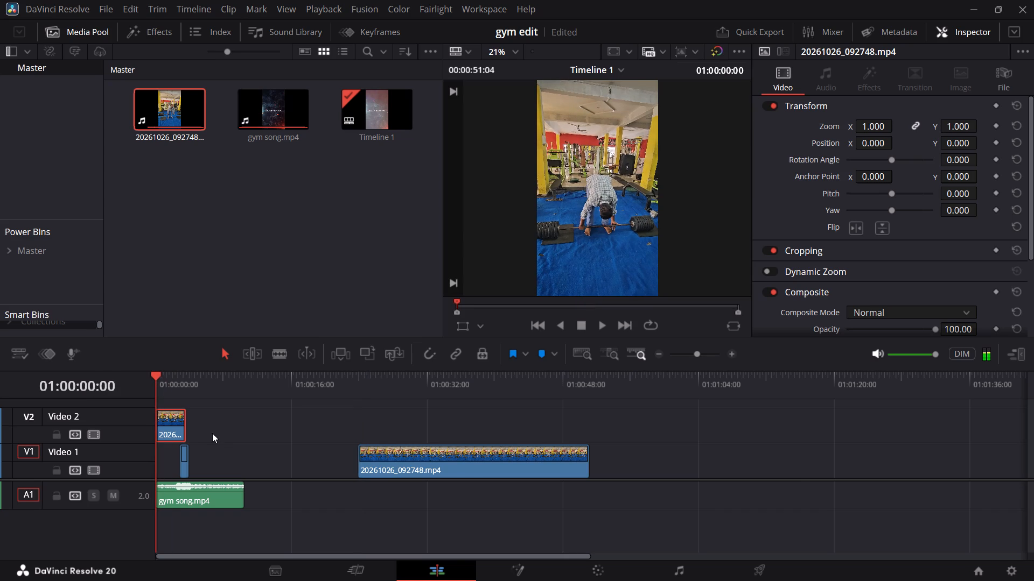
Trim the short gym segment's start until it fits before the lyric segment, place it on Video 1 at the timeline start and preview it.
alt+scroll(216, 433, up, 7)
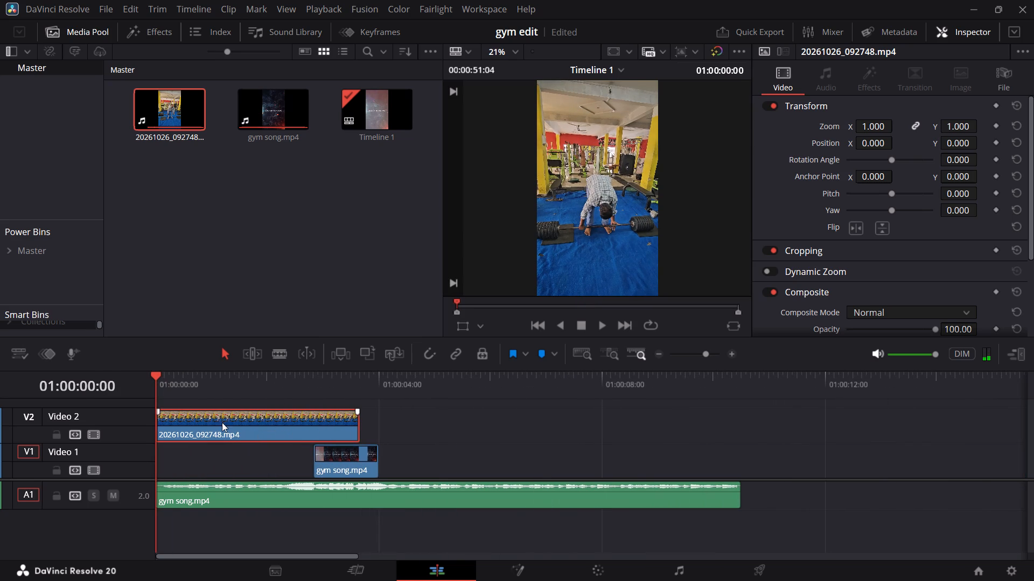
drag(161, 425, 192, 422)
drag(310, 422, 220, 424)
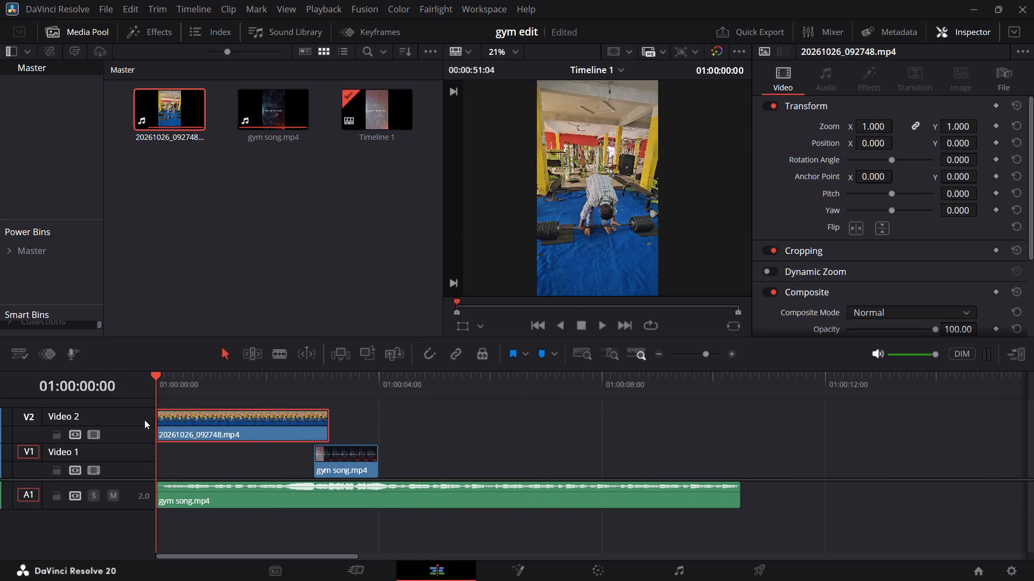
drag(160, 428, 171, 426)
drag(226, 426, 195, 423)
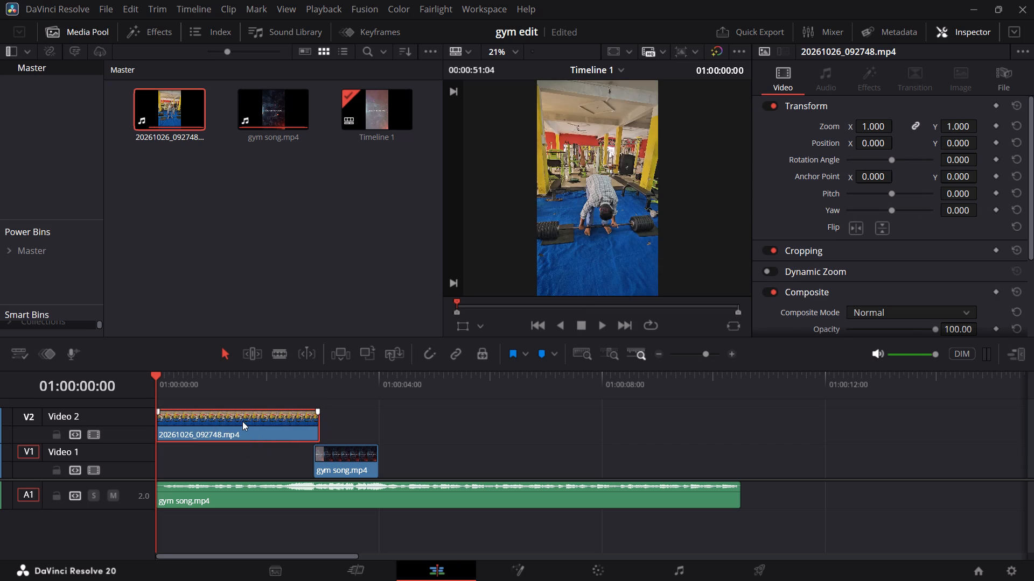
drag(158, 431, 166, 430)
drag(193, 429, 163, 445)
key(space)
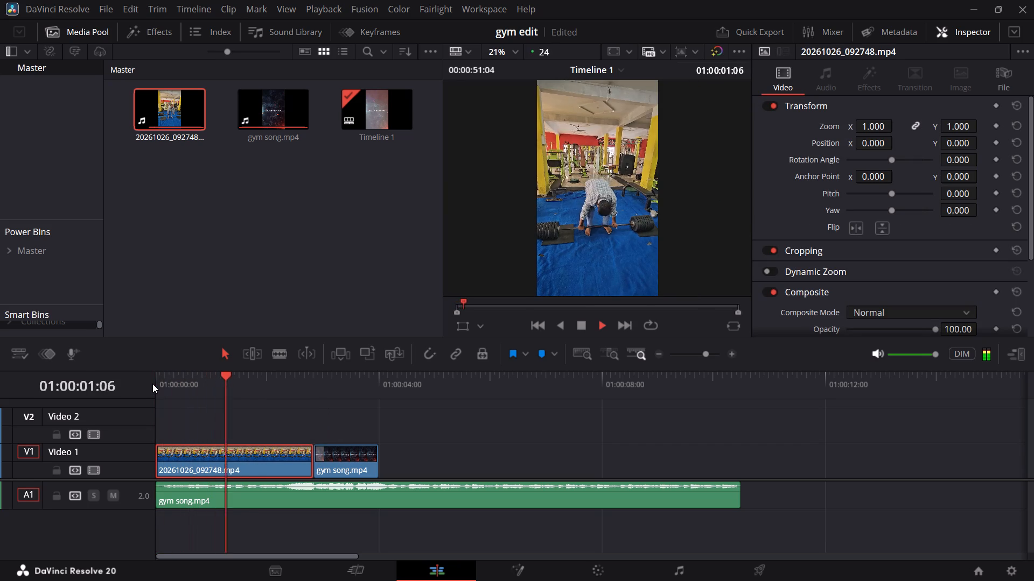
key(space)
Add Crop Top and Crop Bottom keyframes to the opening gym segment at 01:00:00:00.
drag(199, 386, 143, 385)
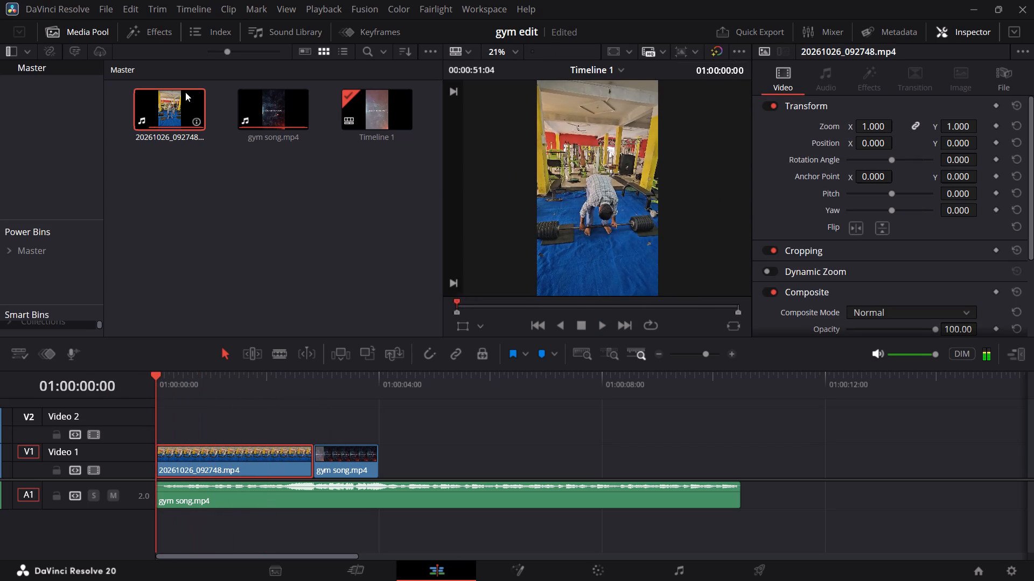
drag(199, 384, 160, 384)
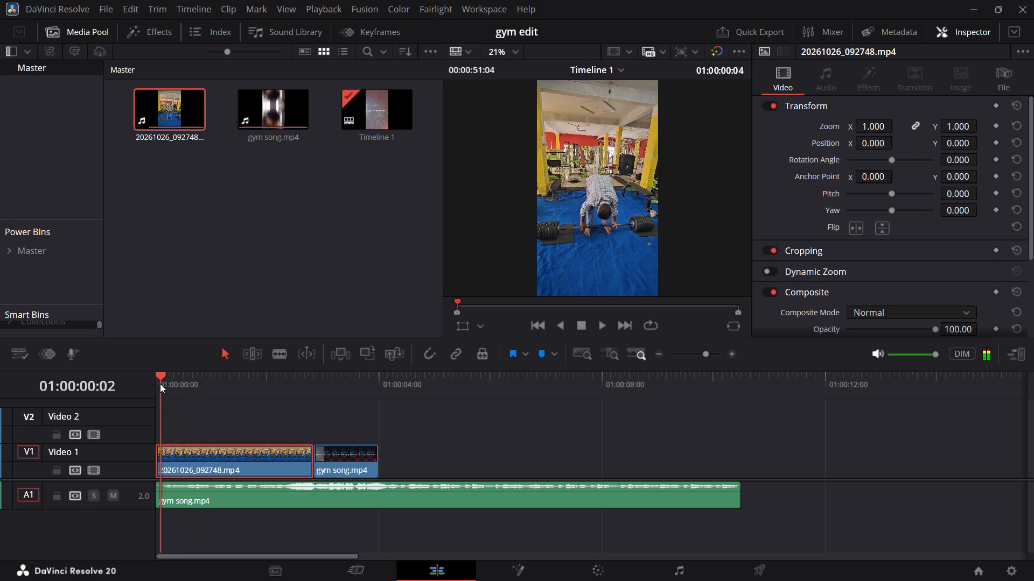
drag(160, 384, 159, 384)
click(198, 457)
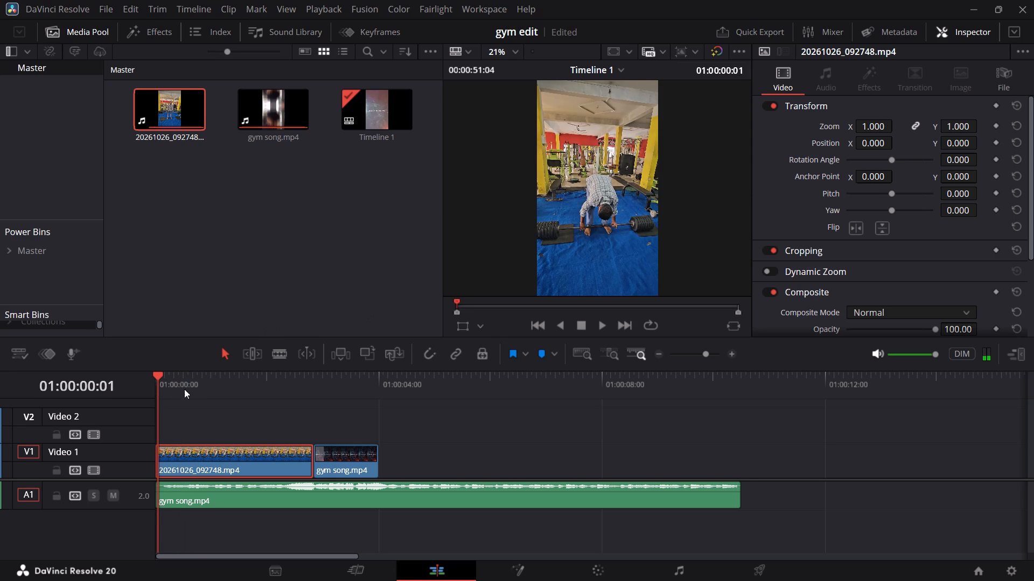
drag(172, 384, 155, 379)
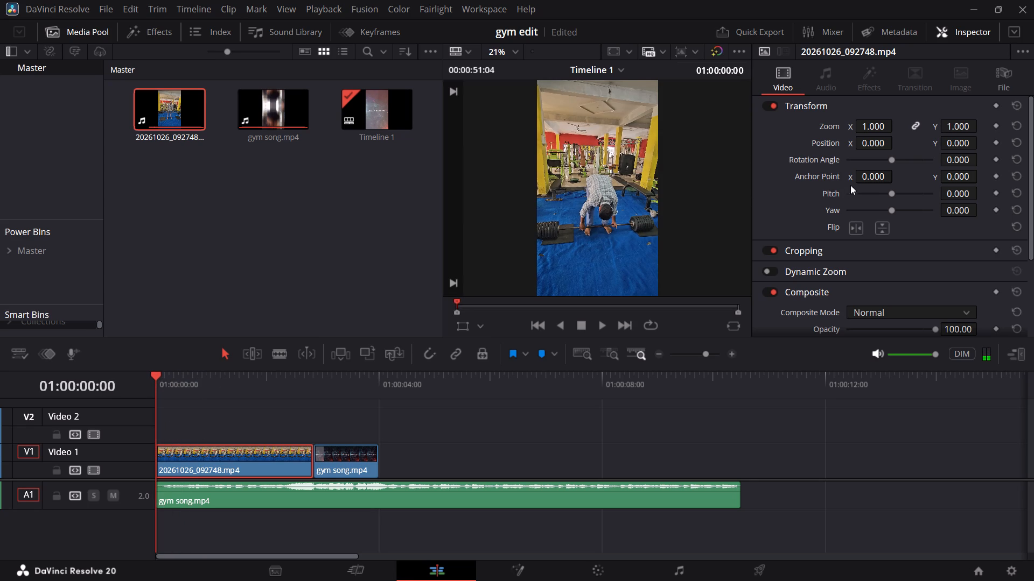
click(879, 251)
scroll(879, 251, down, 2)
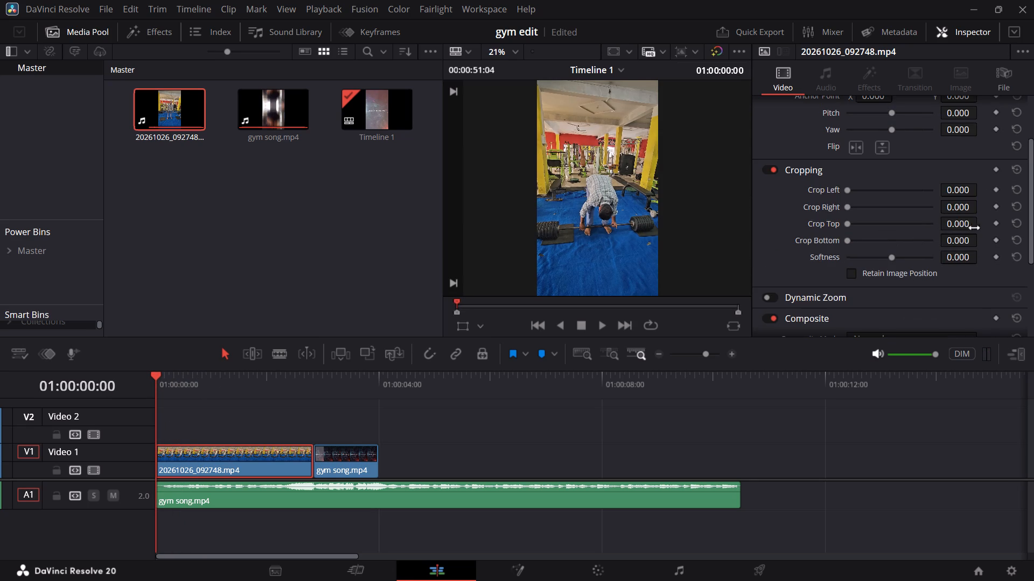
click(996, 224)
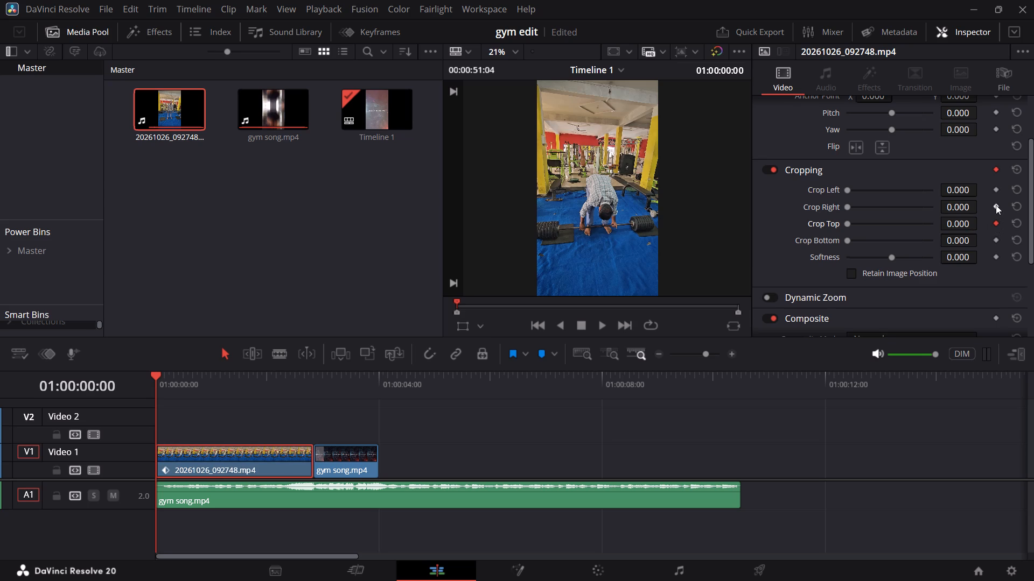
click(996, 205)
click(998, 206)
click(994, 241)
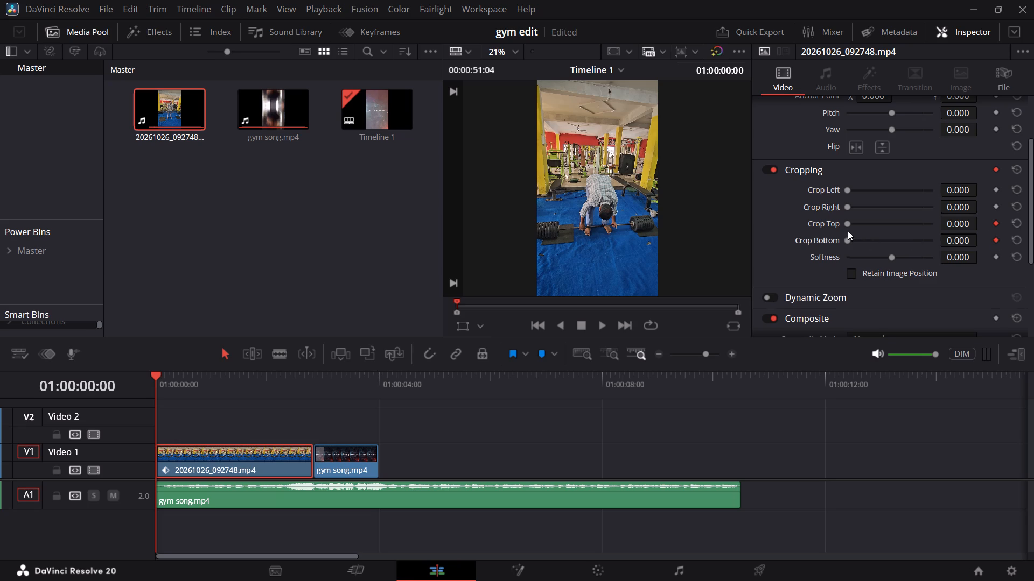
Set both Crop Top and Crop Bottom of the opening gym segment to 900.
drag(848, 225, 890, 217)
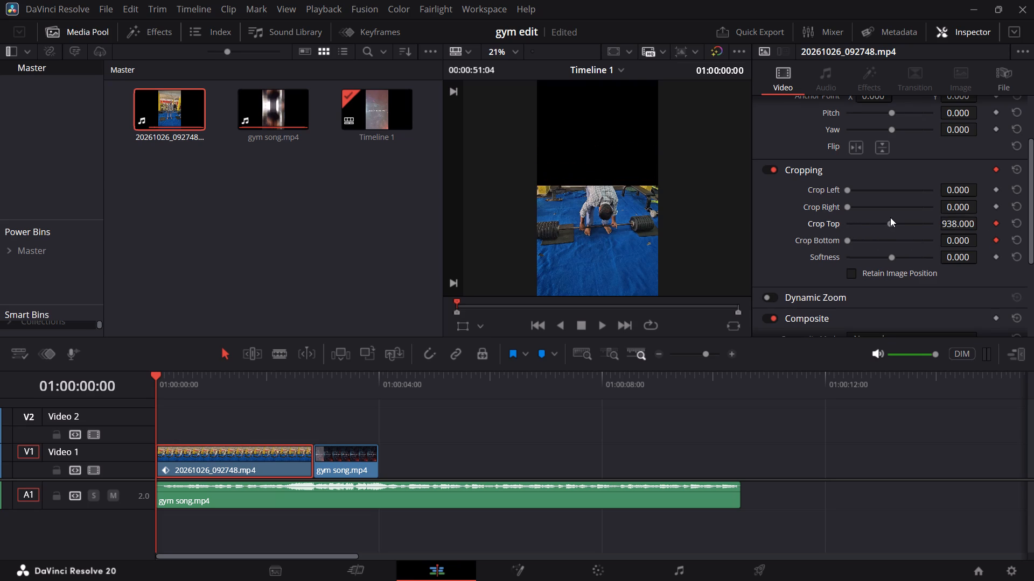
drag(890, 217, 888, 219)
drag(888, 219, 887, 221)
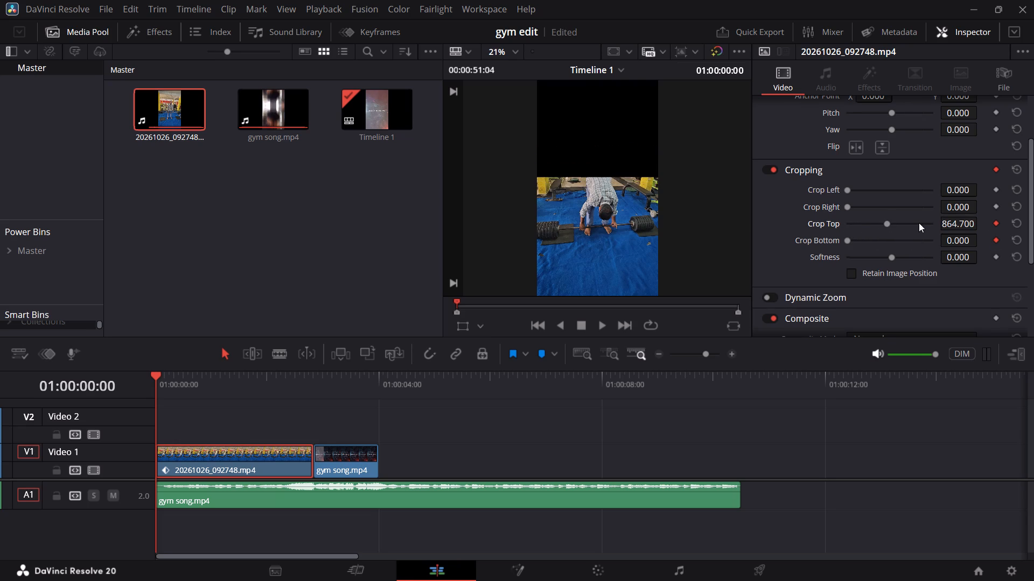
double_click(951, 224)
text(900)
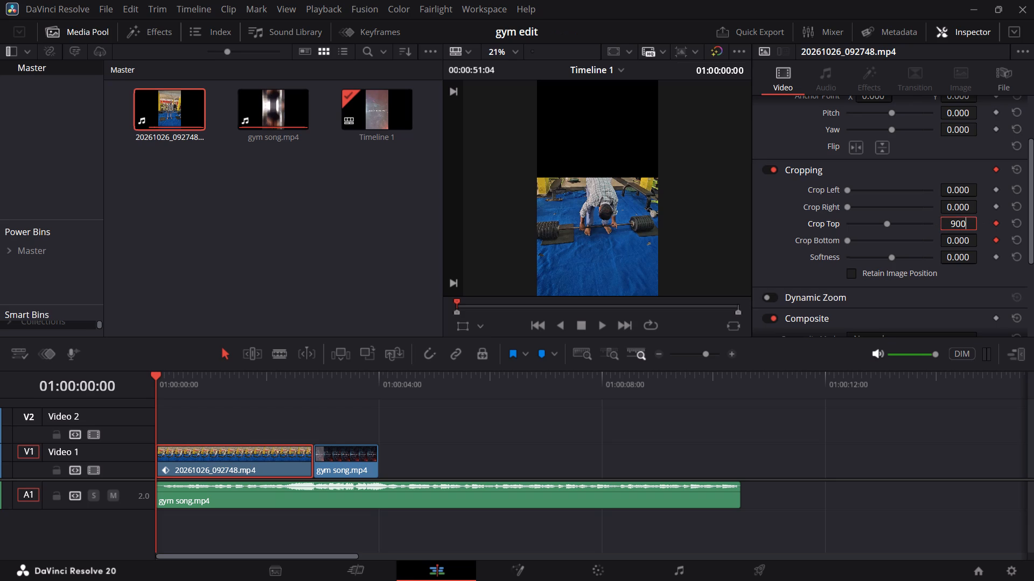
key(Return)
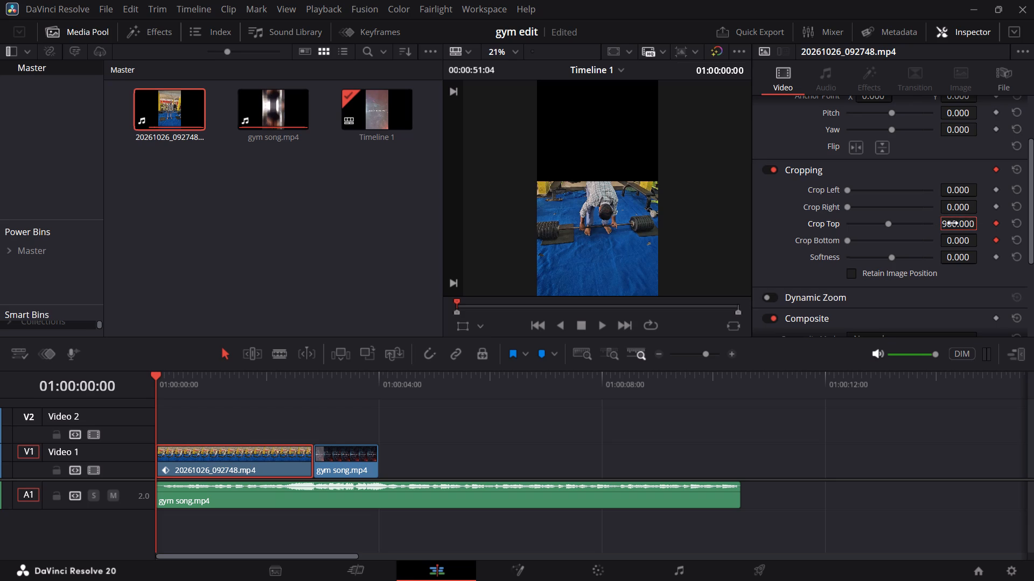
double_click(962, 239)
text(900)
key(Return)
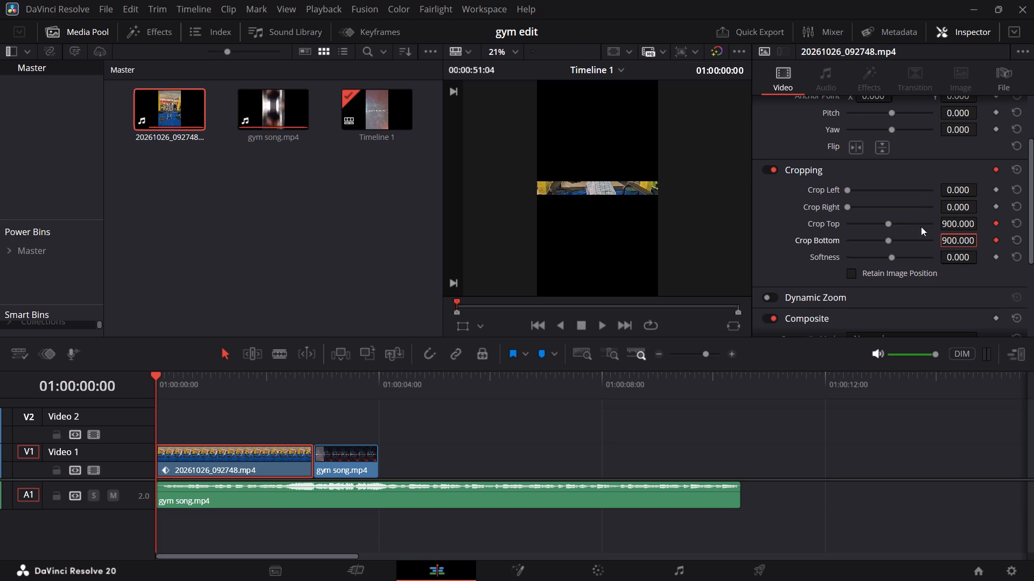
Set both Crop Top and Crop Bottom of the opening gym segment to 1000 at the first-frame keyframes.
click(892, 224)
click(888, 242)
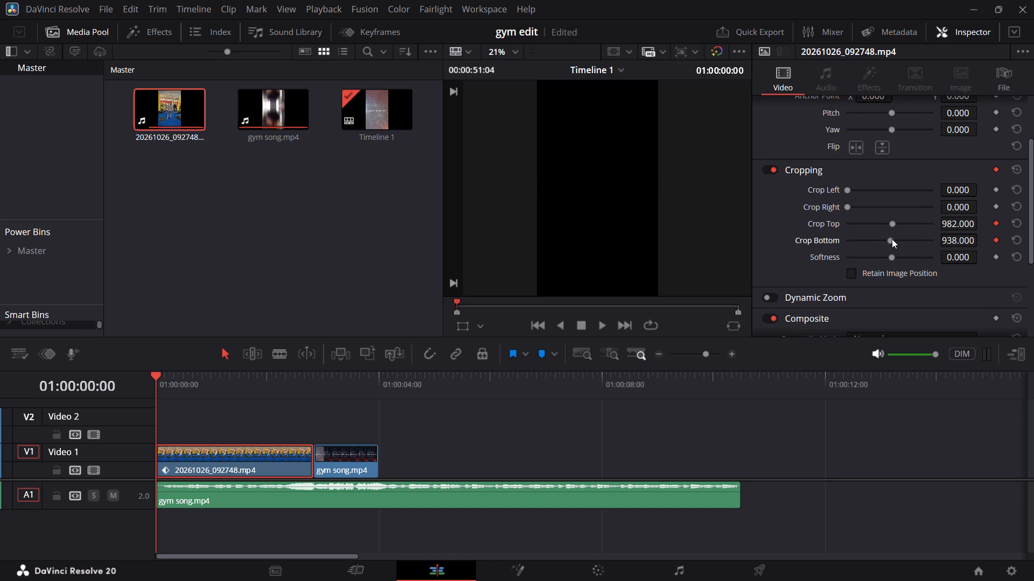
double_click(945, 223)
text(1000)
key(Return)
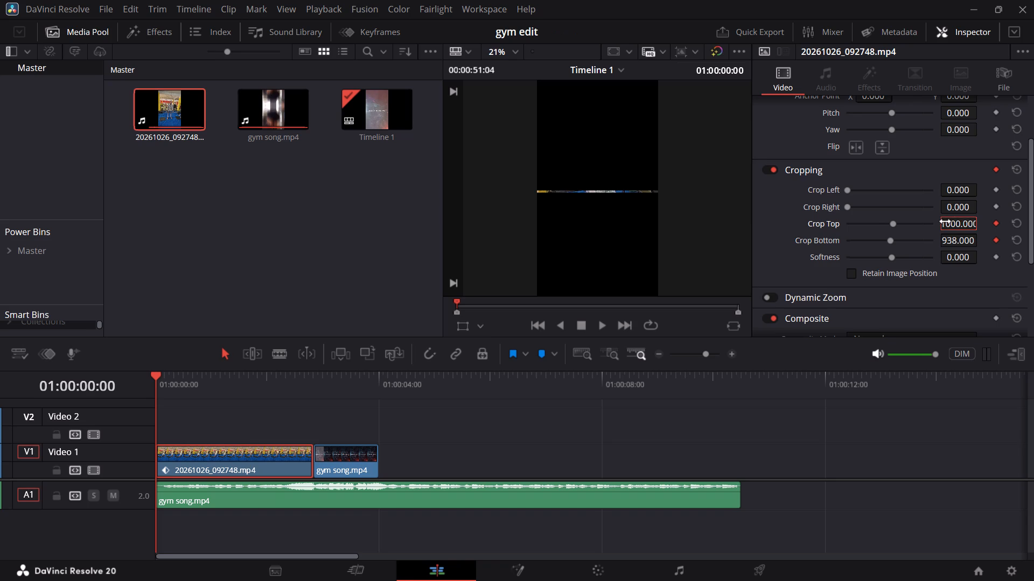
double_click(958, 240)
text(1000)
key(Return)
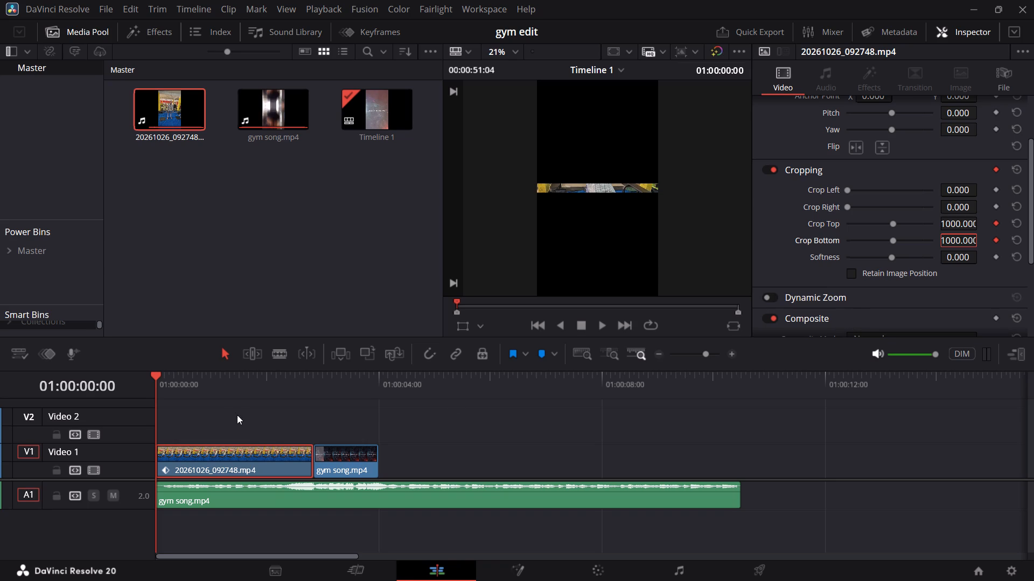
Change both Crop Top and Crop Bottom of the opening gym segment to 960 at the first-frame keyframes.
drag(172, 387, 156, 387)
drag(164, 388, 160, 388)
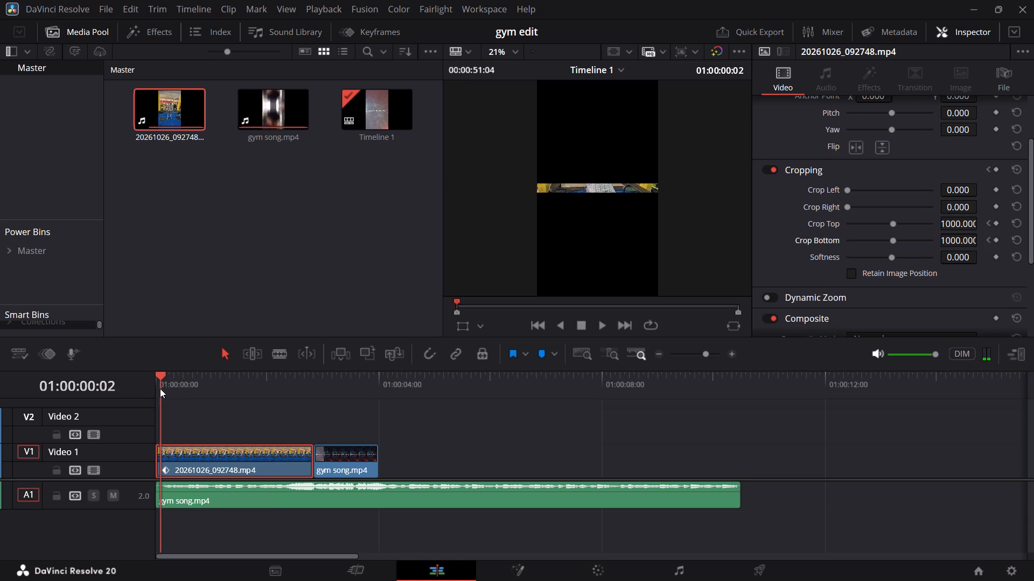
drag(160, 388, 151, 392)
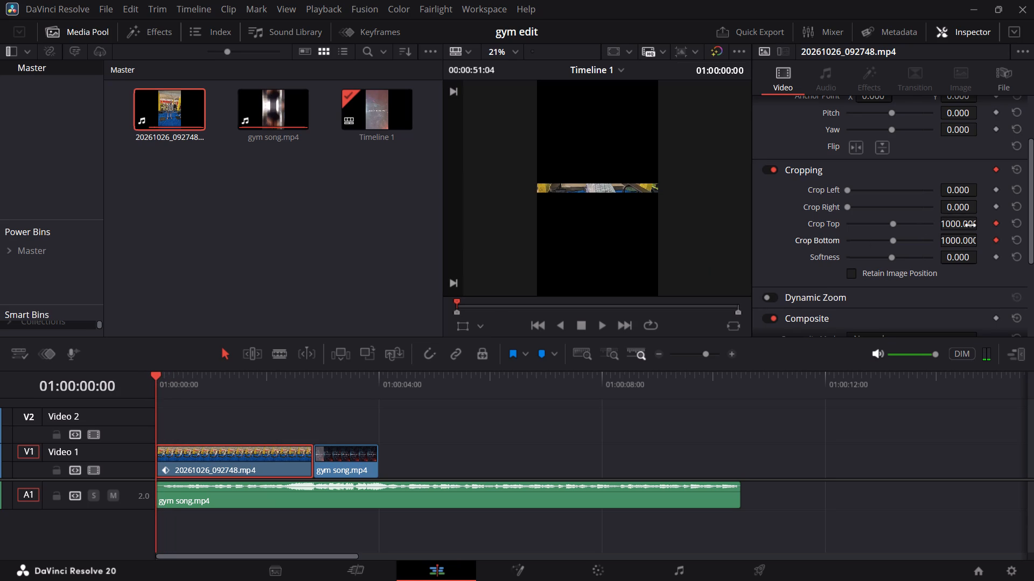
drag(958, 225, 959, 225)
drag(959, 225, 949, 223)
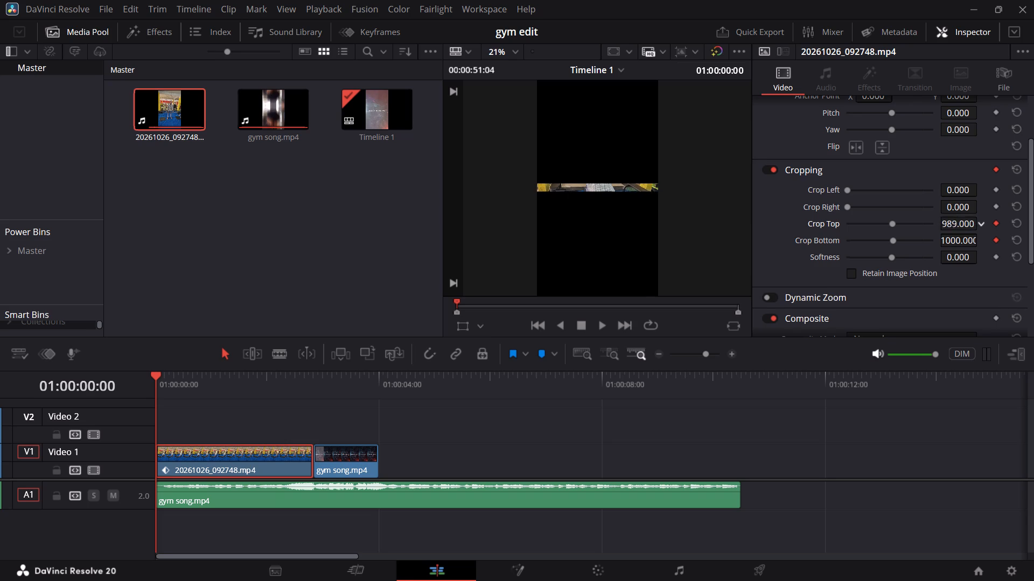
drag(949, 223, 931, 225)
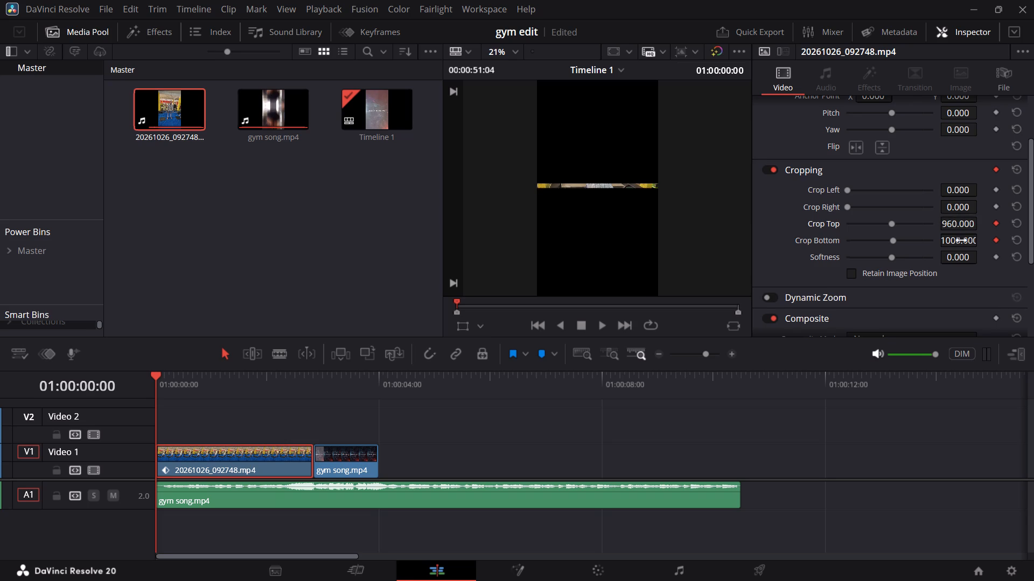
drag(960, 245, 941, 242)
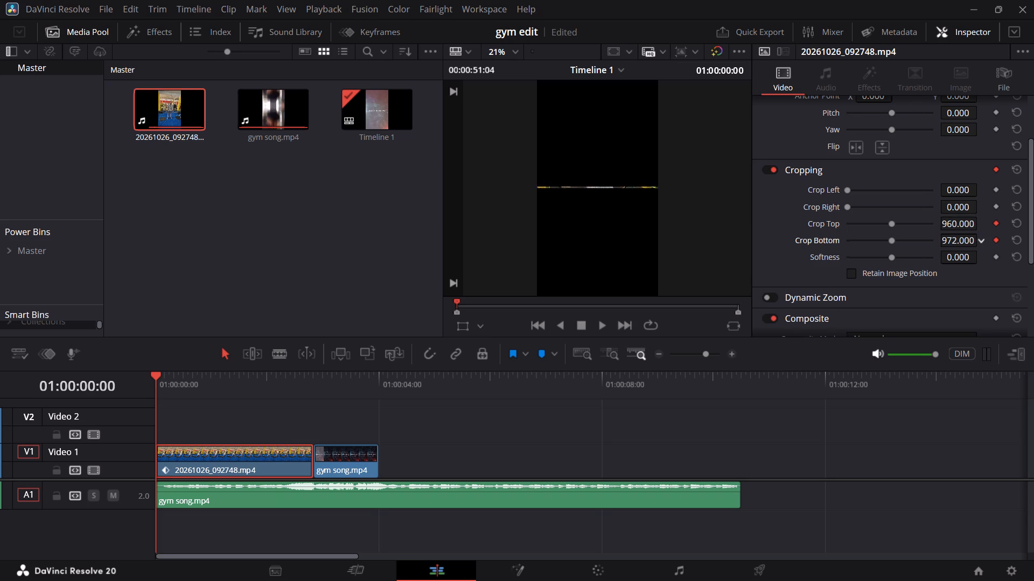
drag(941, 242, 925, 239)
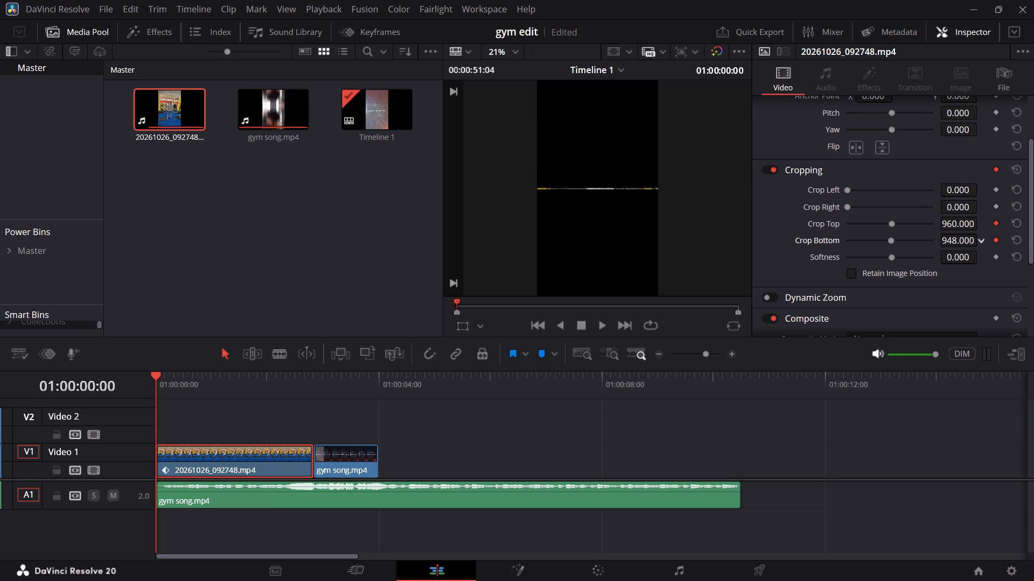
drag(925, 239, 933, 237)
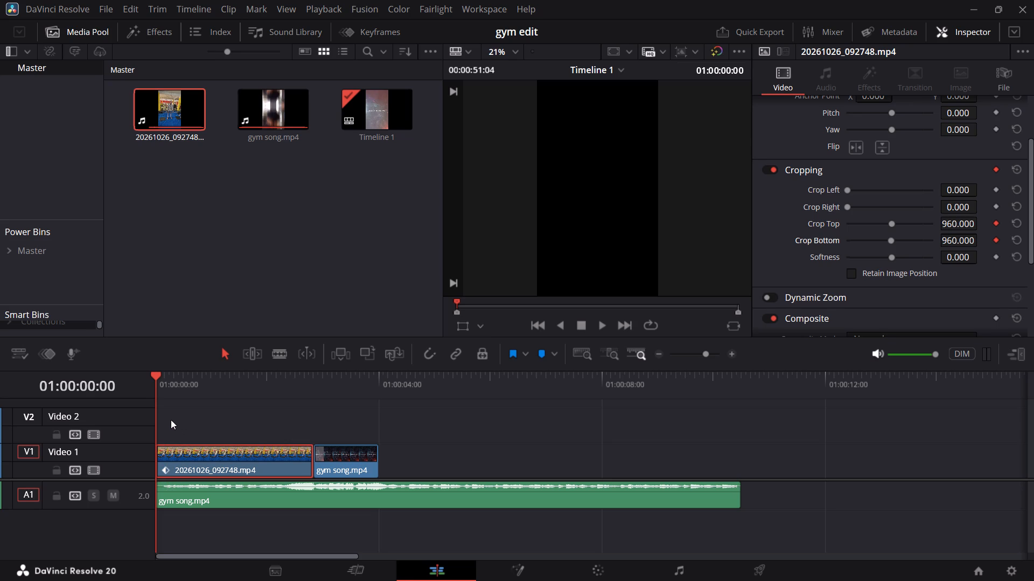
Add keyframes at 01:00:02:04 on the opening gym segment with Crop Top and Crop Bottom both set to 0.
drag(172, 381, 153, 386)
drag(153, 386, 152, 386)
drag(172, 381, 149, 386)
click(277, 374)
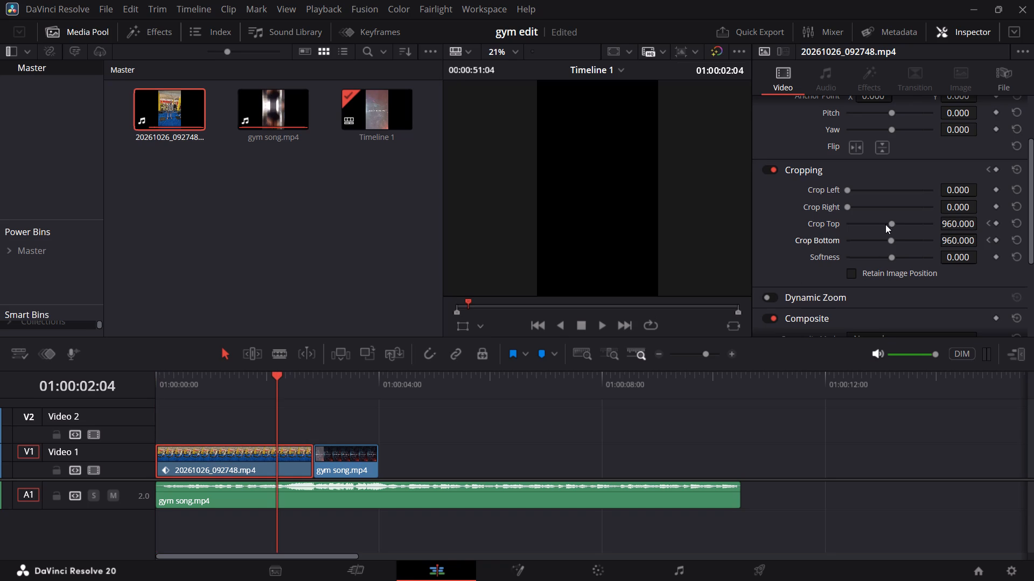
drag(892, 225, 773, 227)
drag(891, 241, 890, 241)
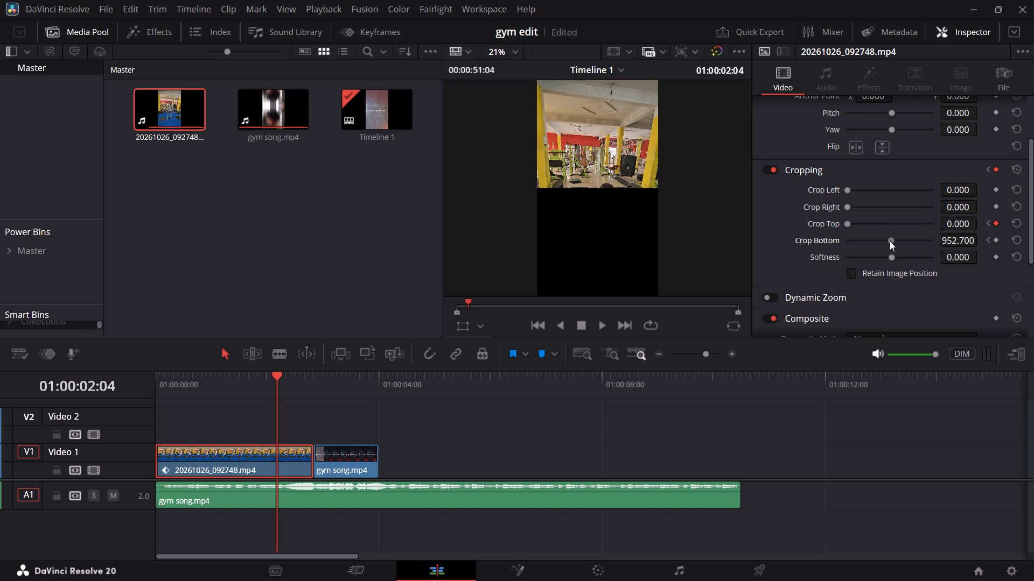
drag(890, 241, 816, 243)
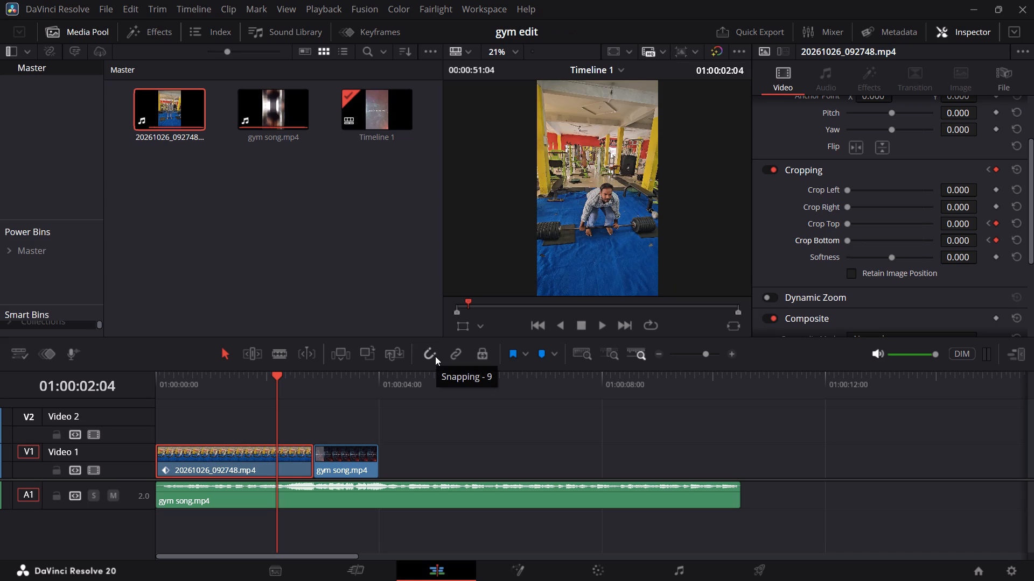
Preview the opening gym segment's crop animation from the timeline start up to the lyric segment.
drag(226, 396, 108, 371)
key(space)
key(space)
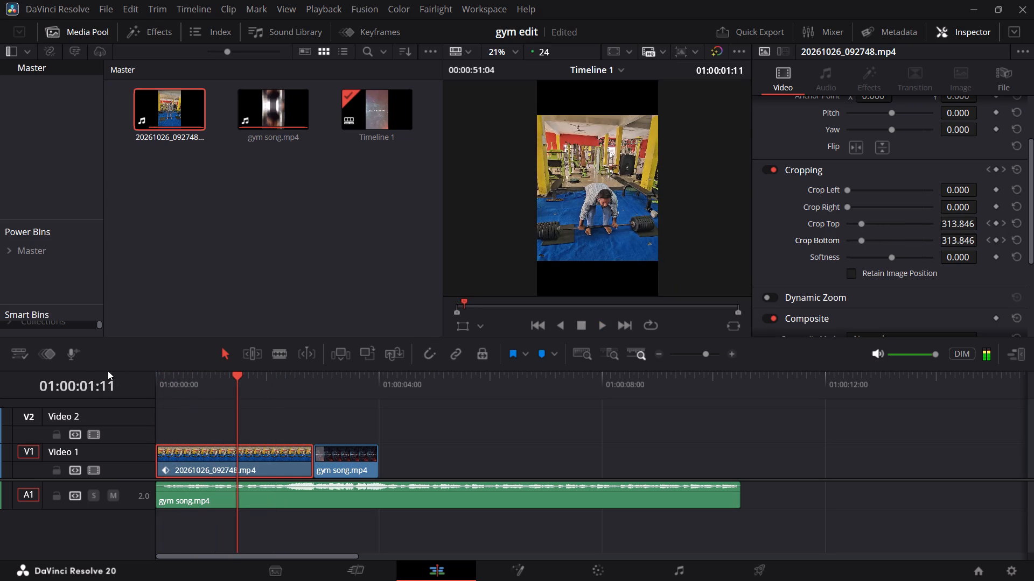
drag(216, 386, 150, 387)
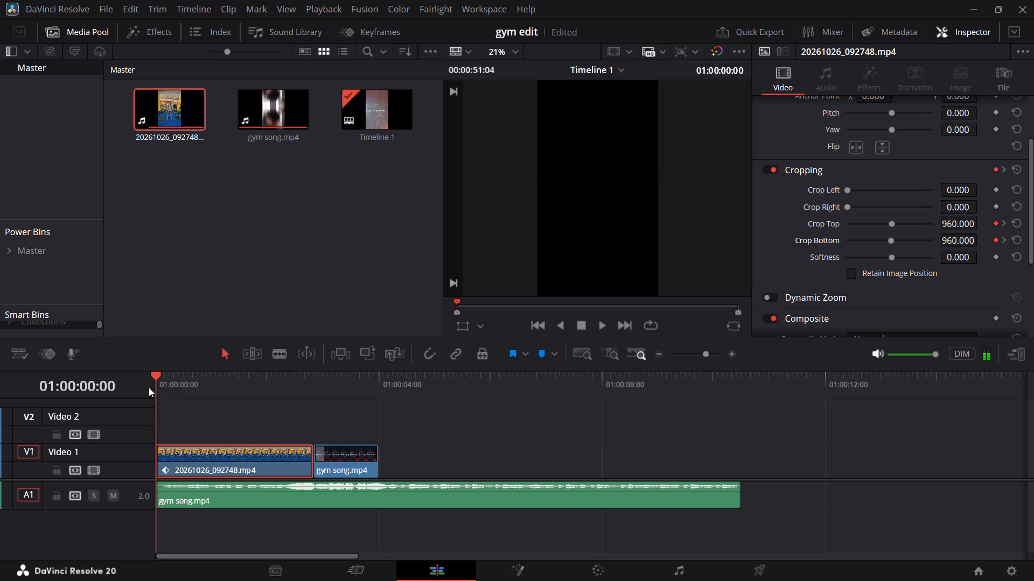
key(space)
key(space)
drag(219, 388, 153, 393)
key(space)
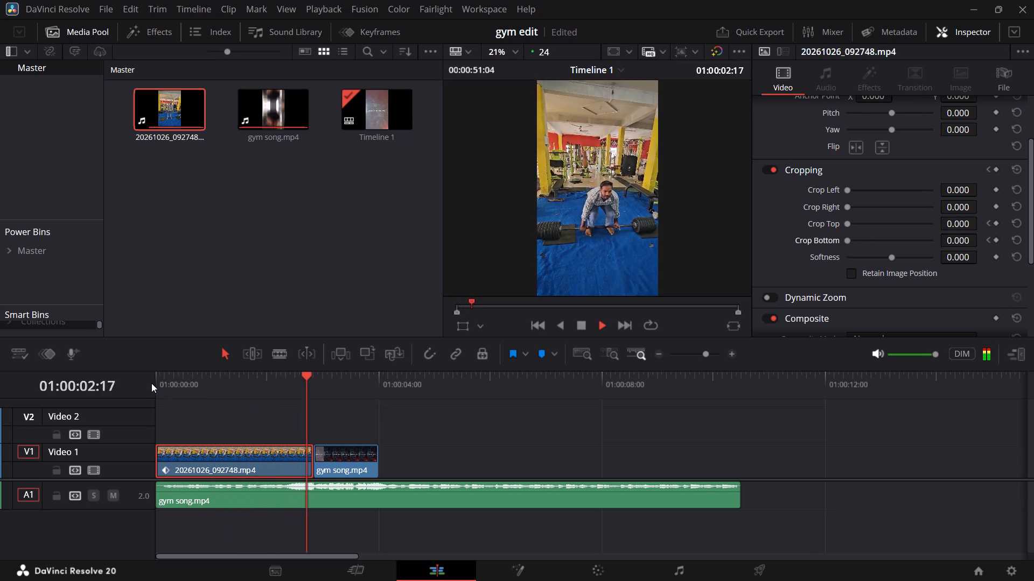
key(space)
drag(243, 378, 270, 382)
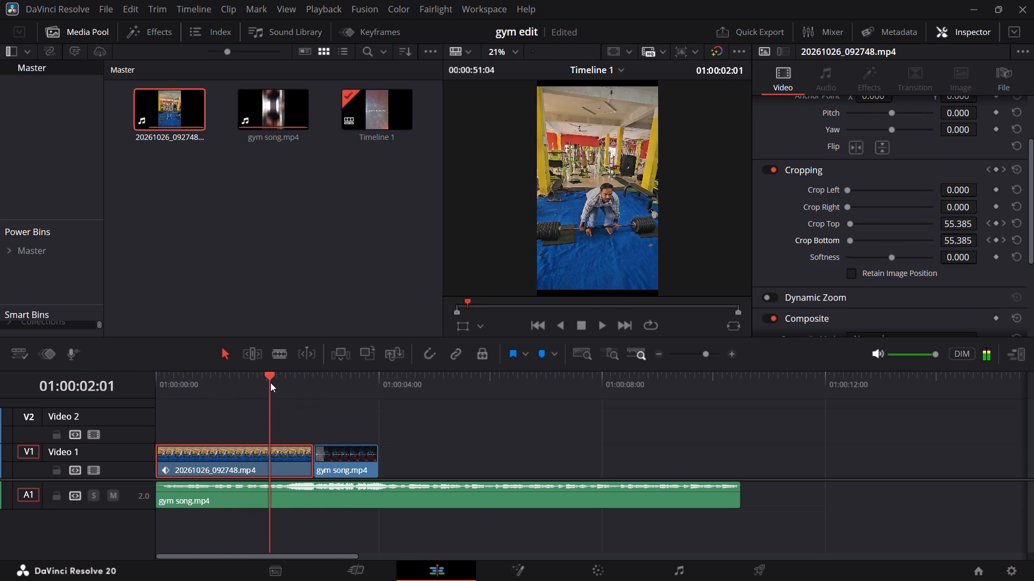
drag(270, 382, 291, 385)
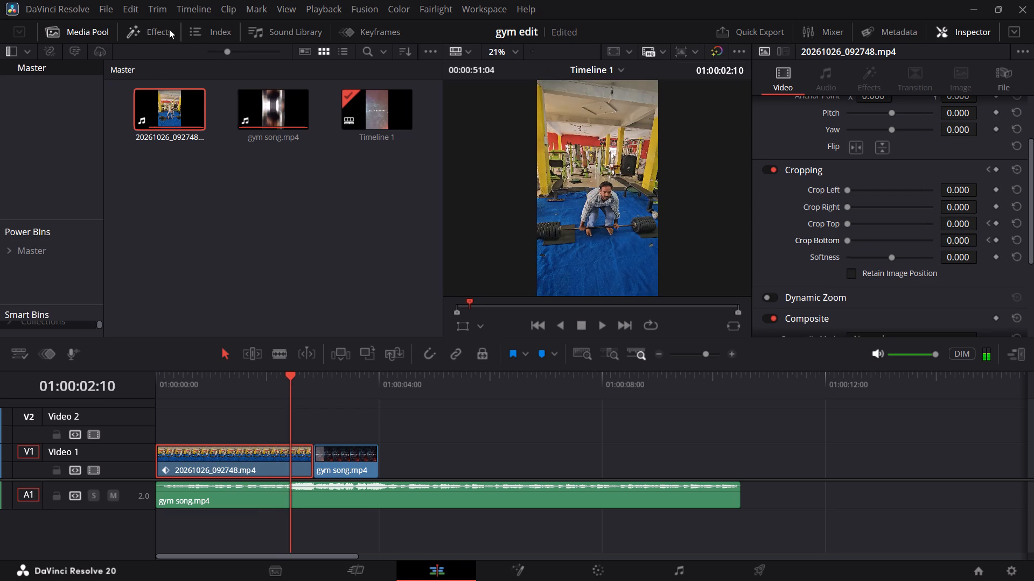
Add an Additive Dissolve transition between the gym segment and the lyric segment on Video 1 and preview it.
click(168, 30)
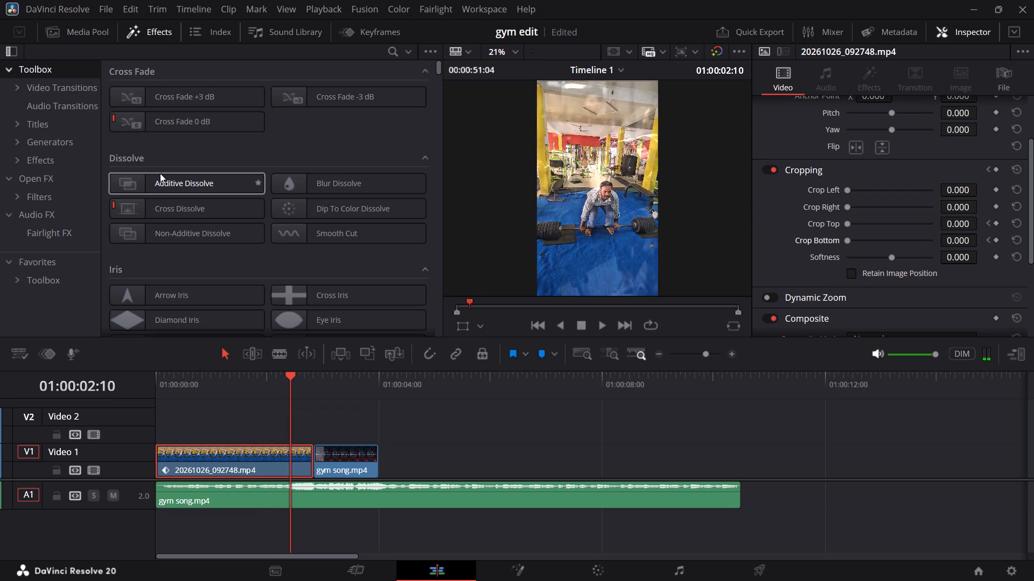
drag(160, 173, 314, 444)
key(space)
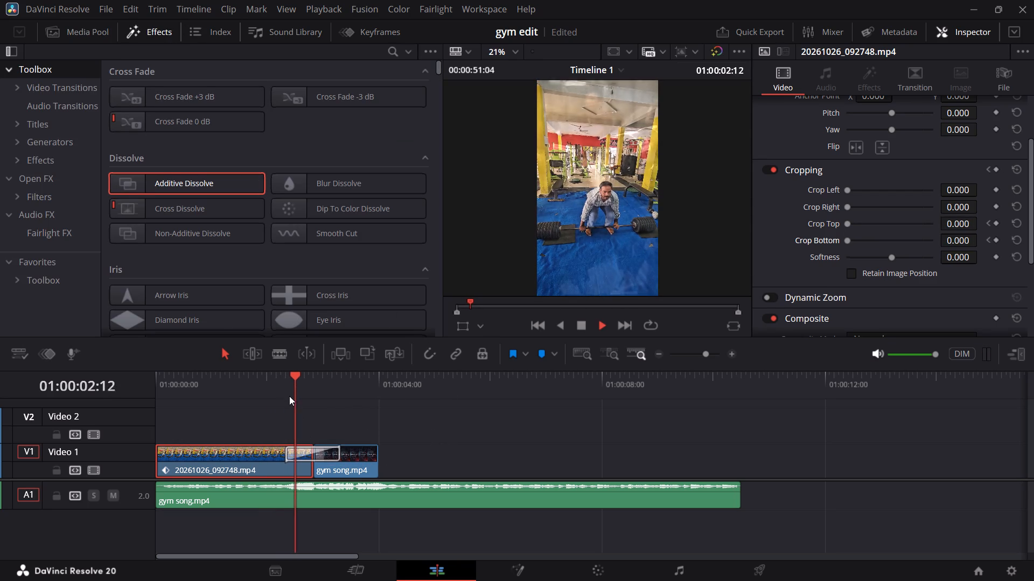
drag(285, 382, 267, 387)
key(space)
key(space)
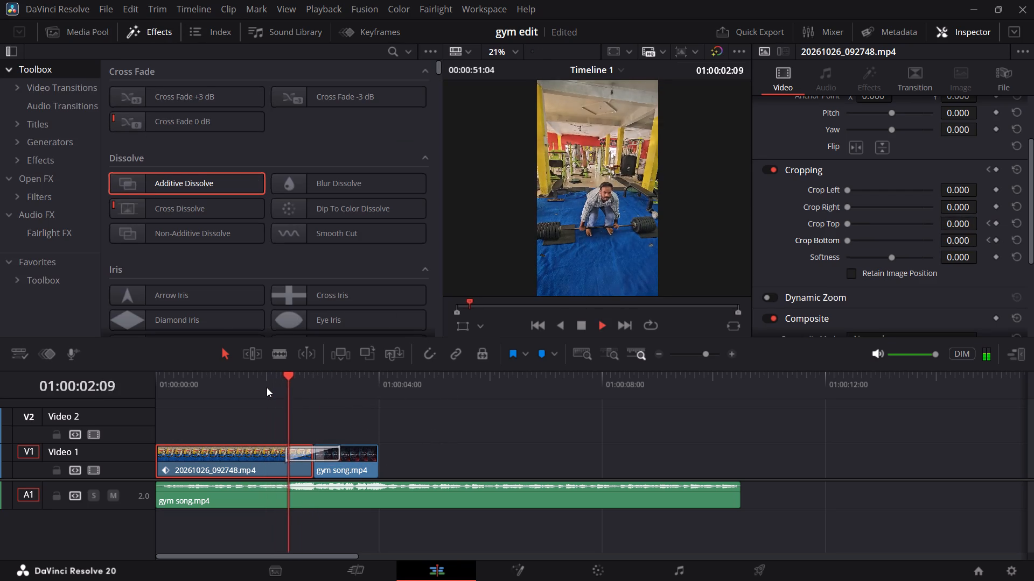
key(space)
click(287, 385)
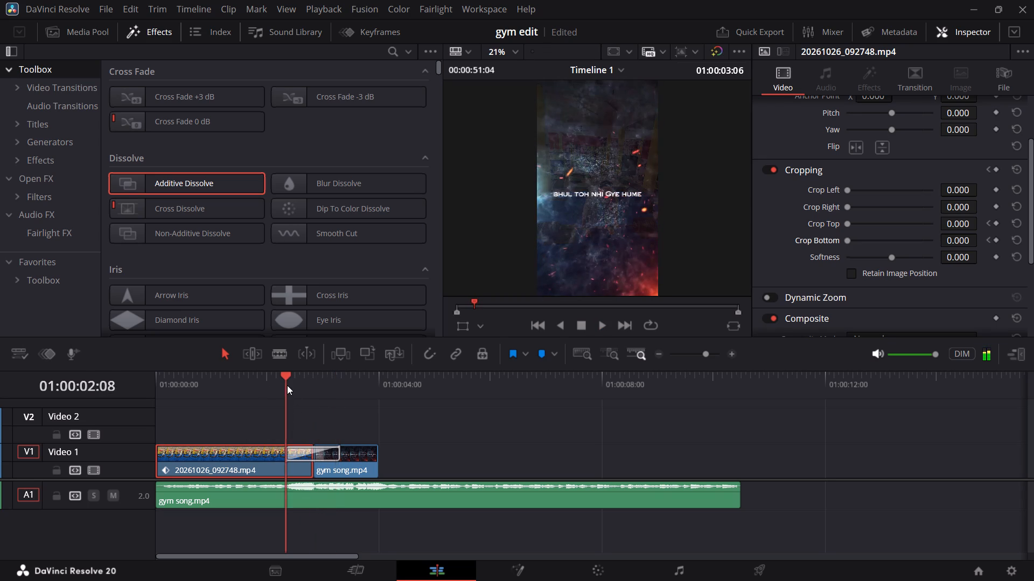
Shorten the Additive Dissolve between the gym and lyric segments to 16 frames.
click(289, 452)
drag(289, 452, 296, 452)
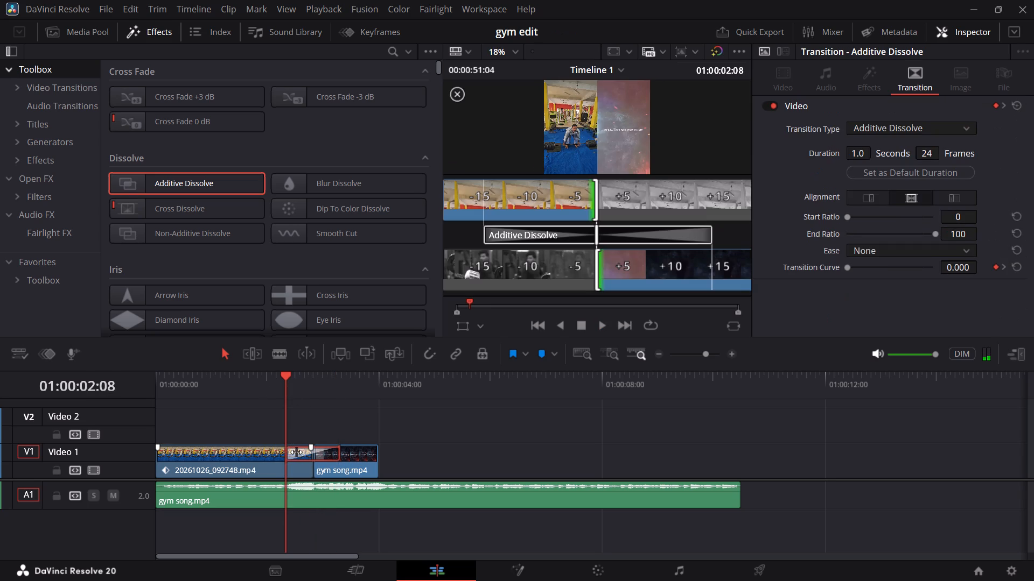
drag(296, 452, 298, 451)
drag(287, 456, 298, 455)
Preview the shortened Additive Dissolve between the gym segment and the lyric segment.
drag(277, 386, 296, 387)
key(space)
key(space)
drag(296, 387, 305, 386)
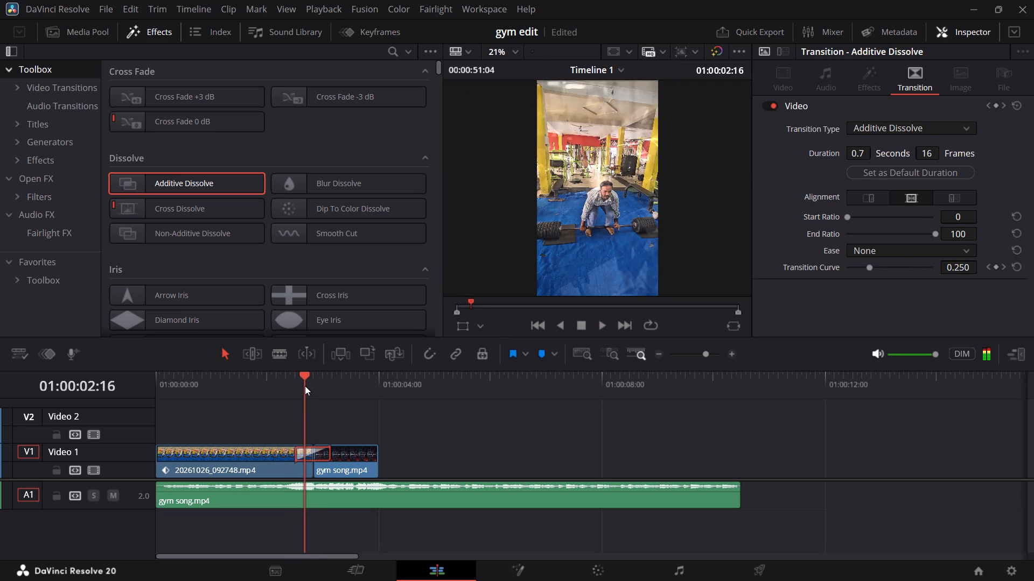
drag(305, 386, 291, 392)
key(space)
key(space)
click(302, 387)
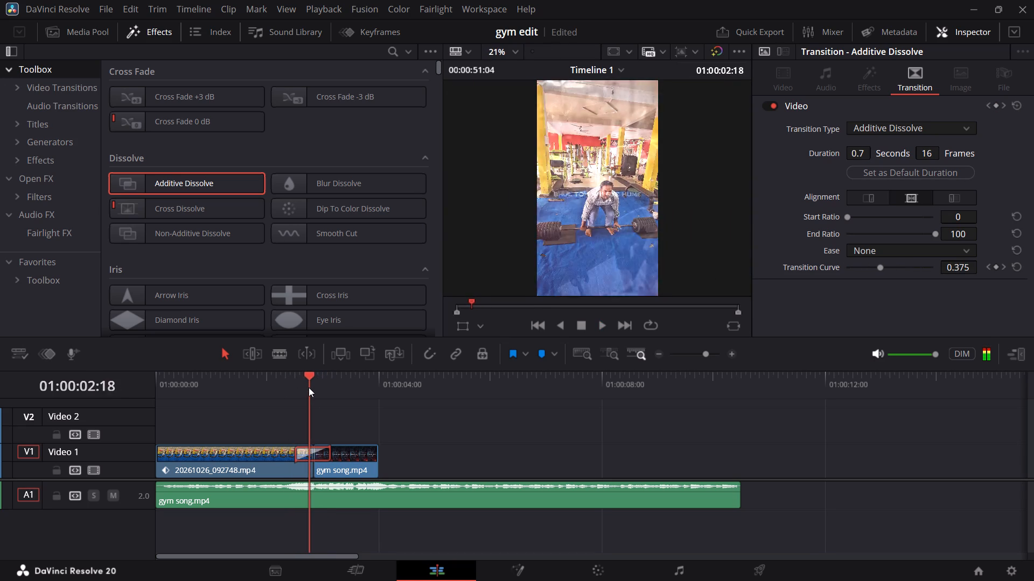
Shorten the Additive Dissolve between the gym and lyric segments to 12 frames (0.5 seconds).
click(295, 454)
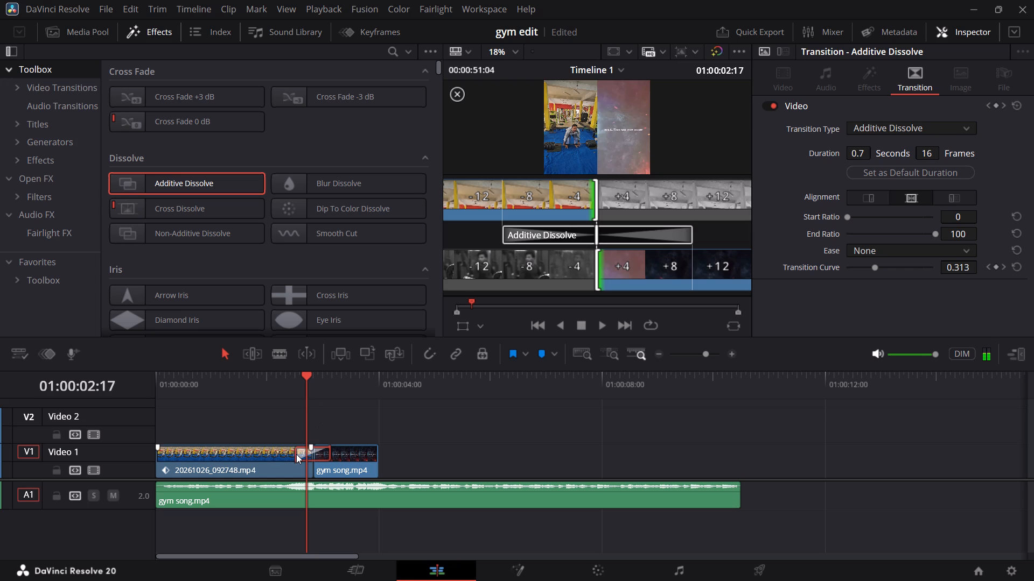
click(296, 453)
drag(296, 453, 307, 452)
drag(307, 452, 307, 451)
alt+scroll(311, 448, up, 4)
alt+scroll(378, 467, up, 4)
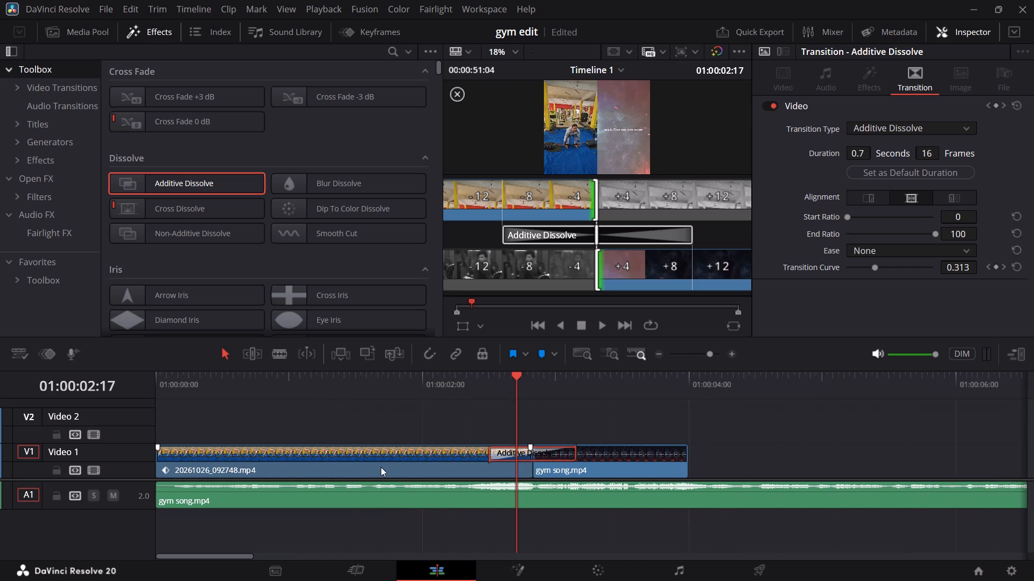
drag(492, 455, 507, 454)
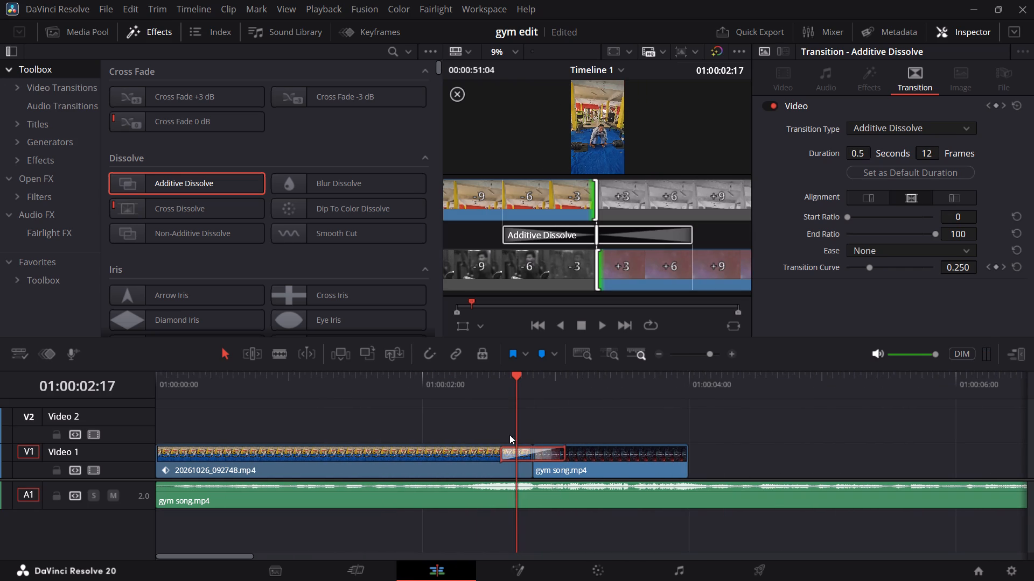
Play back the 12-frame Additive Dissolve several times to check how the gym segment blends into the lyric segment.
drag(513, 392, 497, 398)
key(space)
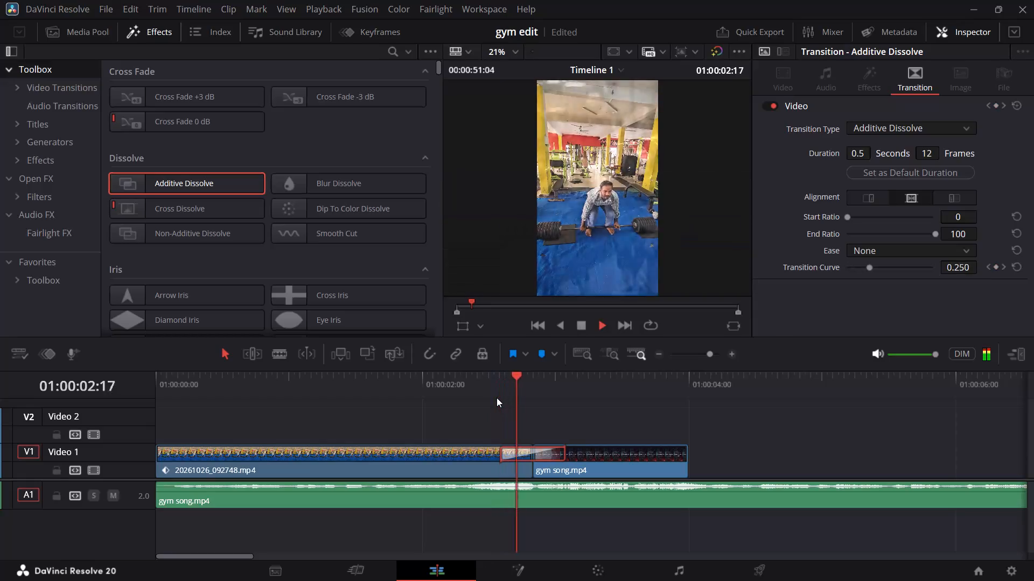
key(space)
click(497, 398)
key(space)
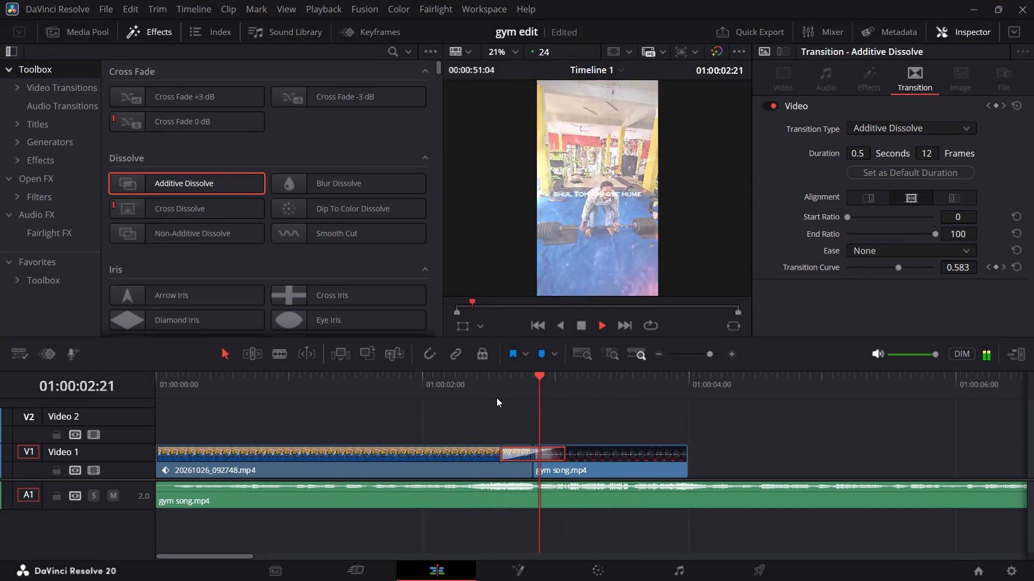
key(space)
drag(497, 398, 528, 397)
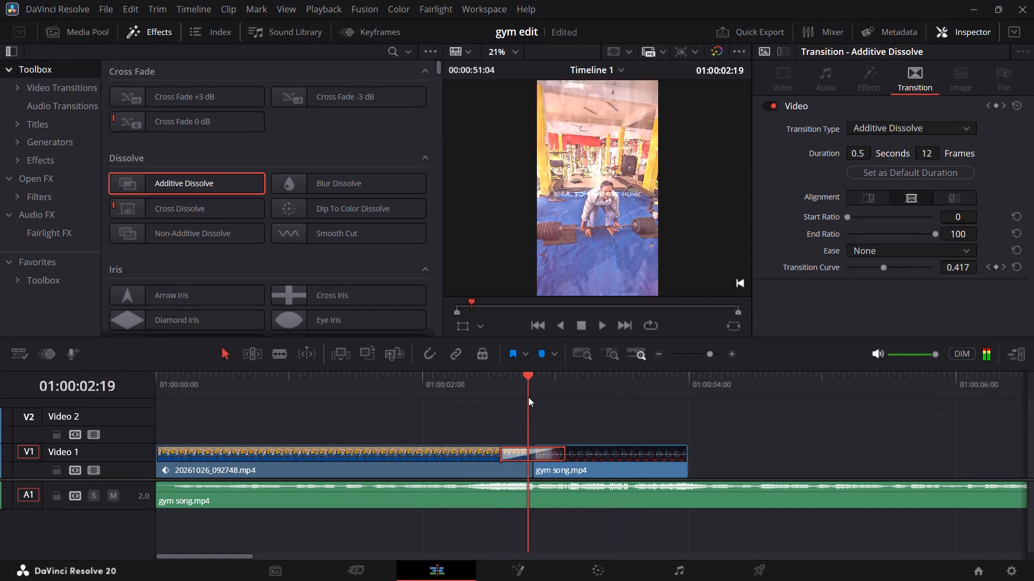
drag(528, 397, 482, 409)
key(space)
key(space)
drag(481, 409, 131, 409)
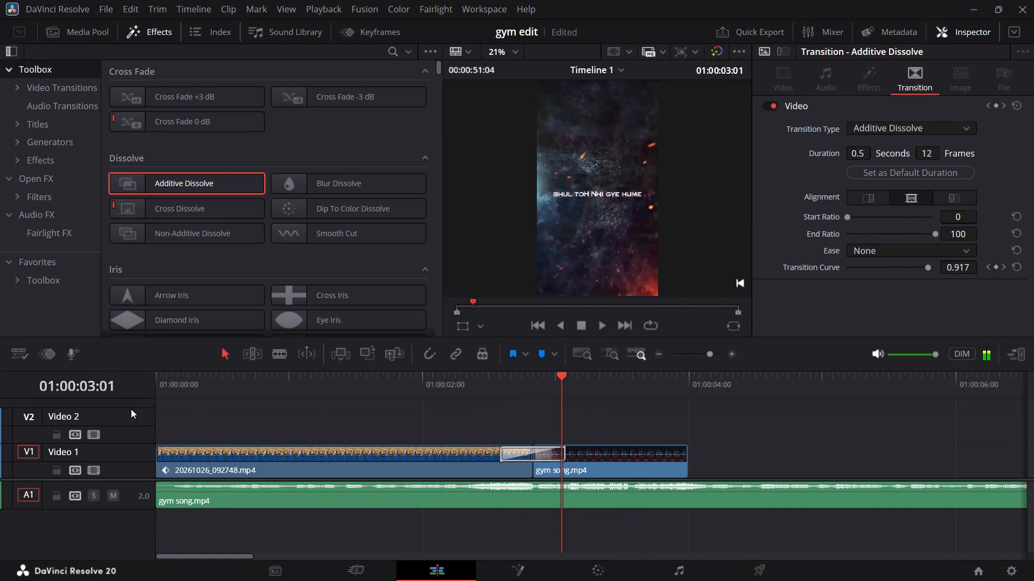
Play back the edit from the start through the dissolve to check the shortened transition into the lyric segment.
drag(131, 409, 128, 409)
drag(249, 396, 44, 378)
key(space)
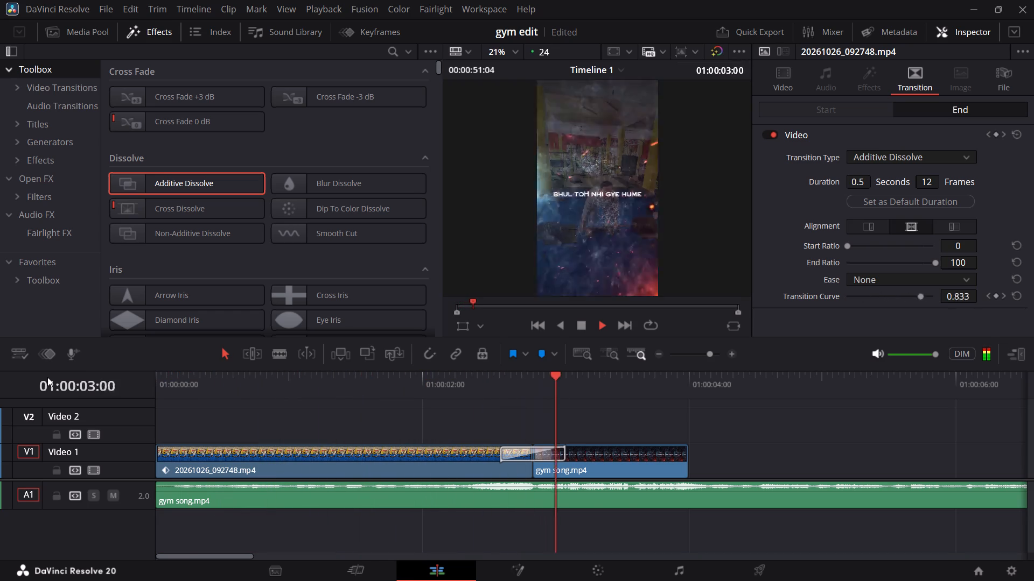
key(space)
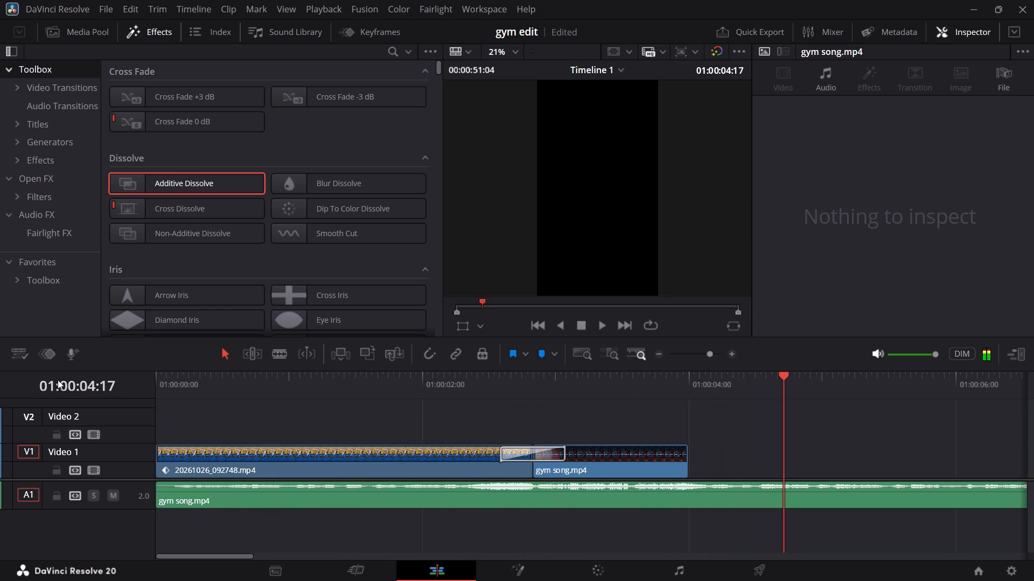
Delete the gap between the lyric segment and the second gym clip on Video 1.
alt+scroll(64, 382, down, 13)
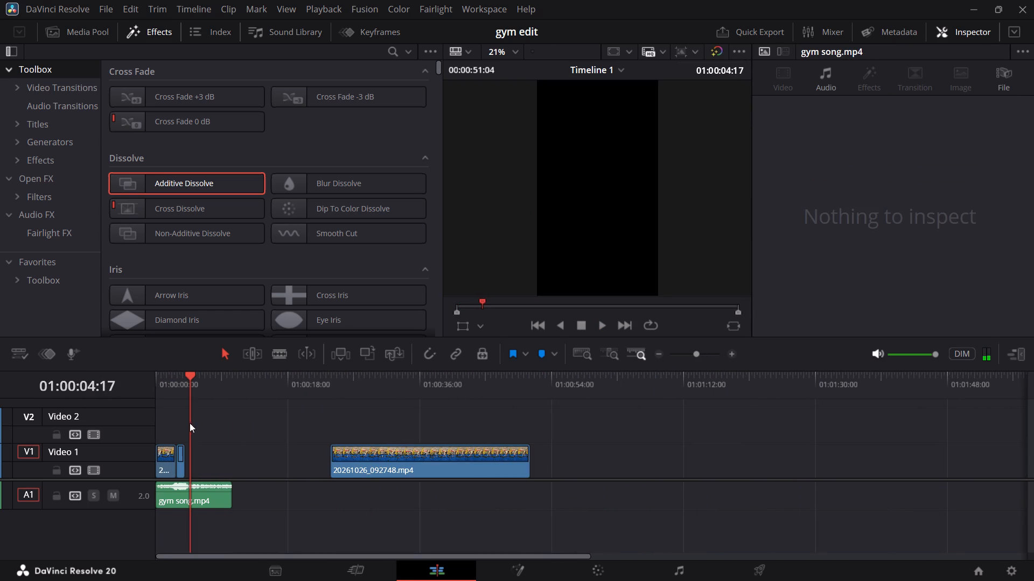
click(300, 469)
key(BackSpace)
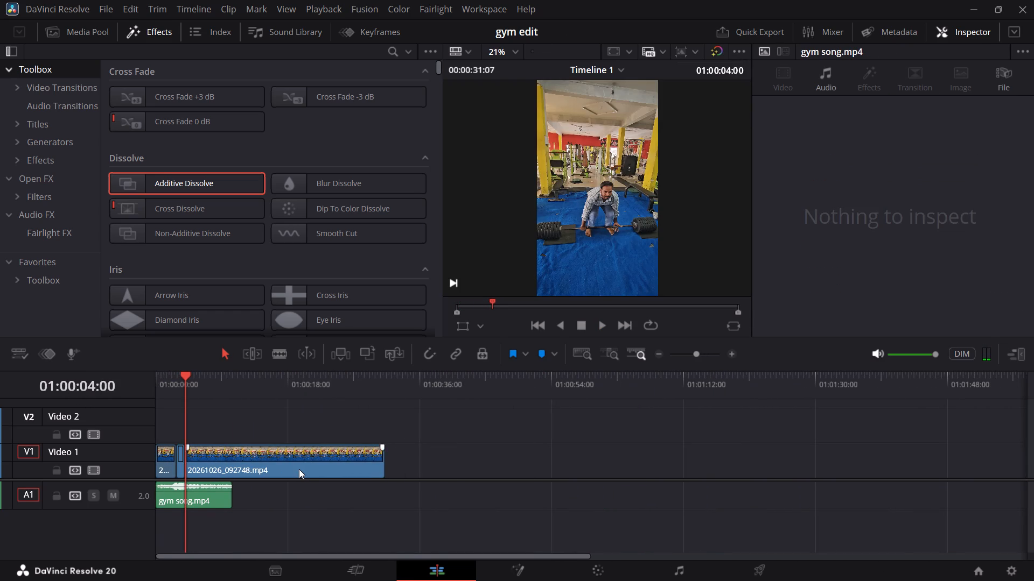
Trim about 1.4 seconds off the start of the second gym clip and move it back against the lyric segment.
alt+scroll(299, 469, up, 6)
key(space)
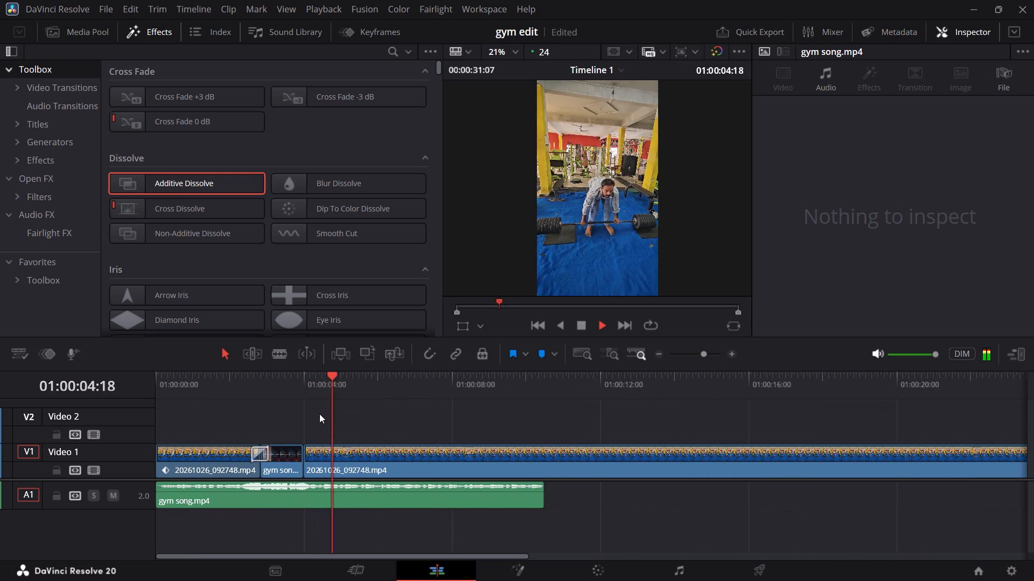
key(space)
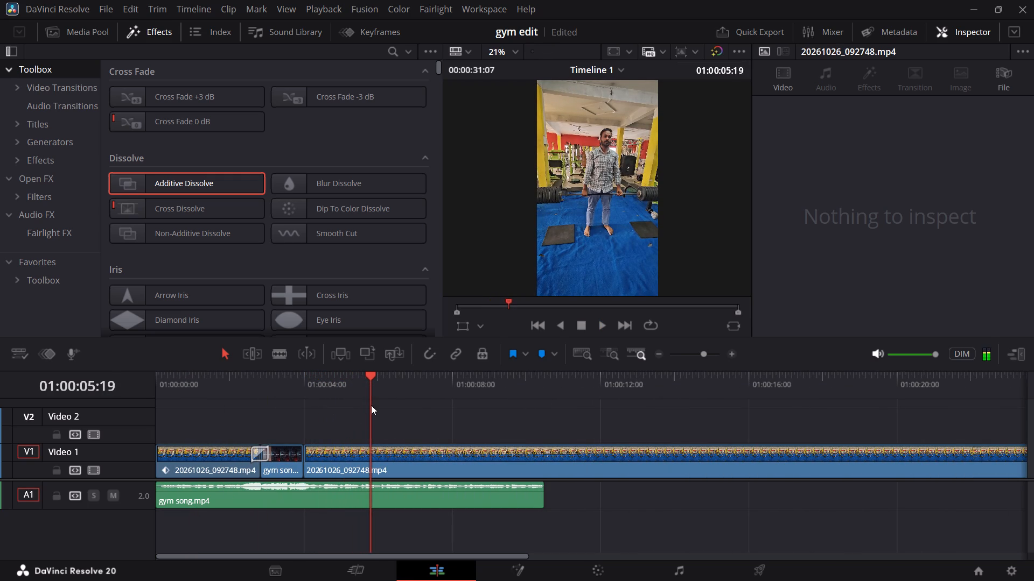
click(372, 447)
drag(309, 463, 347, 456)
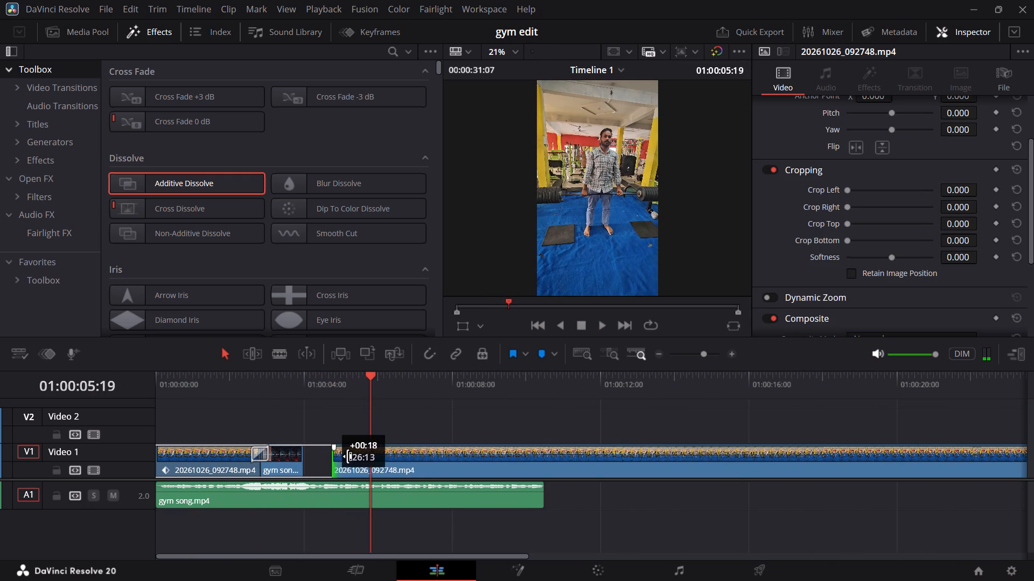
drag(347, 456, 361, 455)
drag(423, 458, 370, 469)
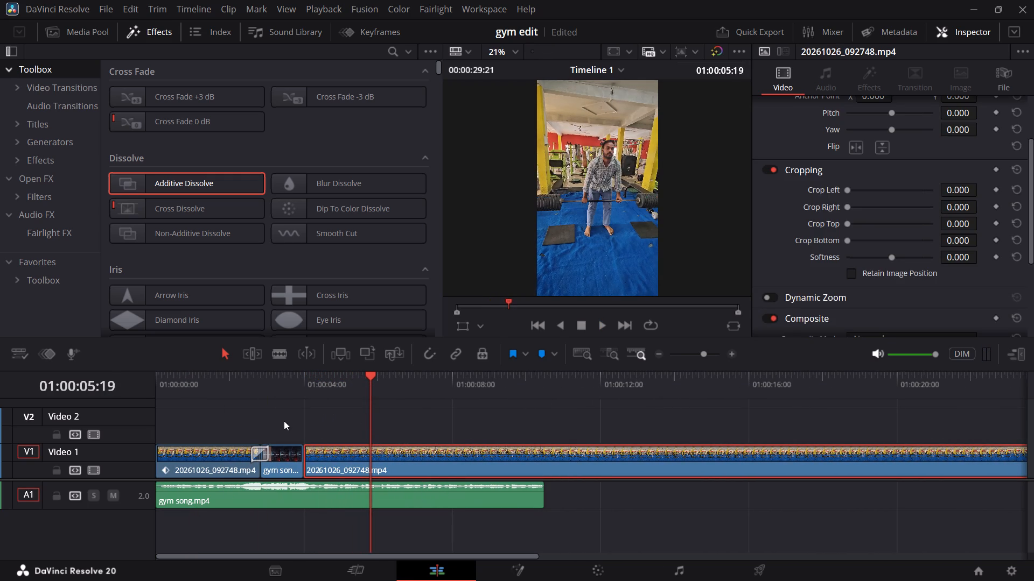
Split only the second gym clip at 01:00:06:05, keeping the song audio in one piece.
click(289, 401)
click(304, 386)
click(294, 382)
key(space)
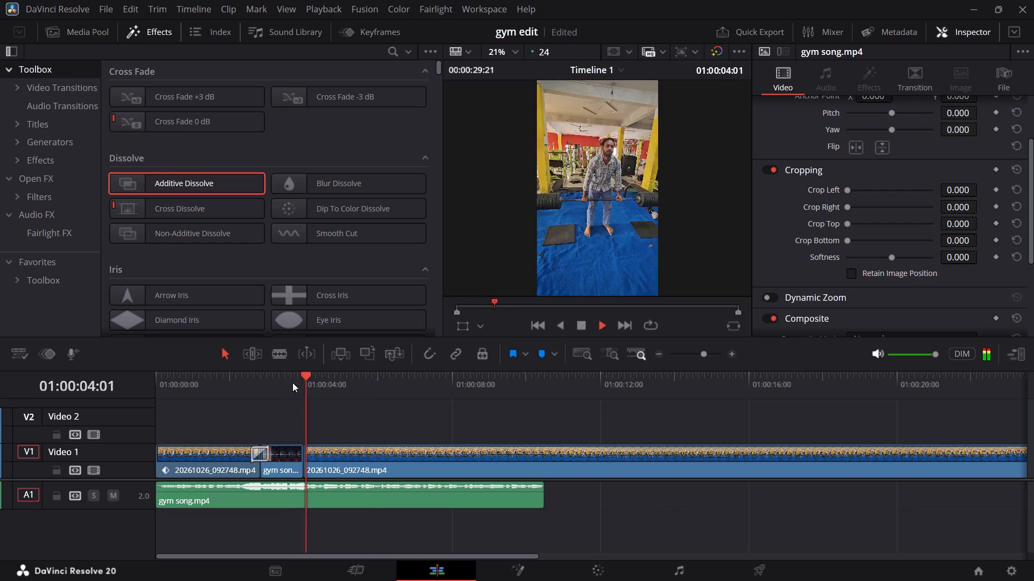
key(space)
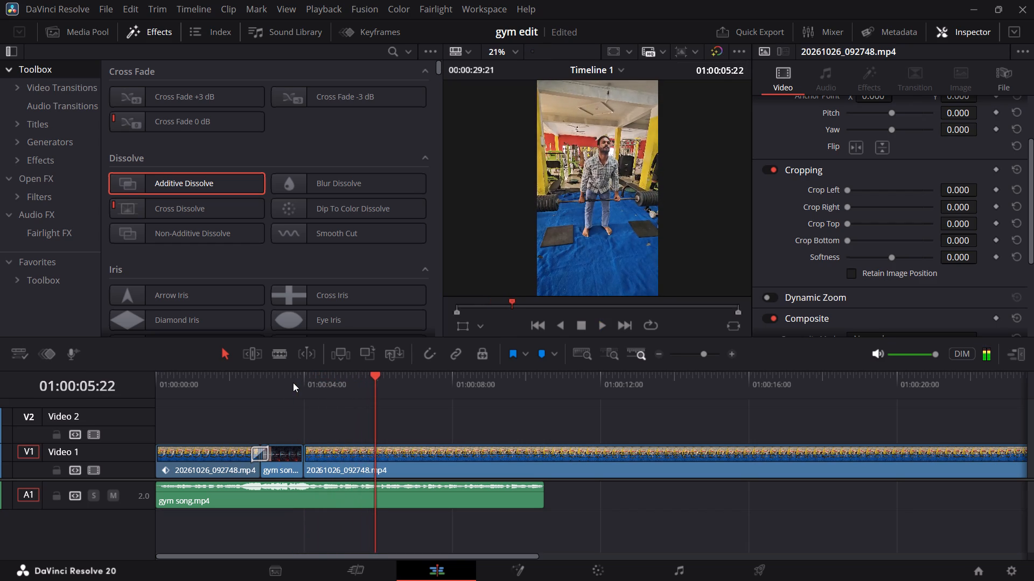
key(space)
key(space)
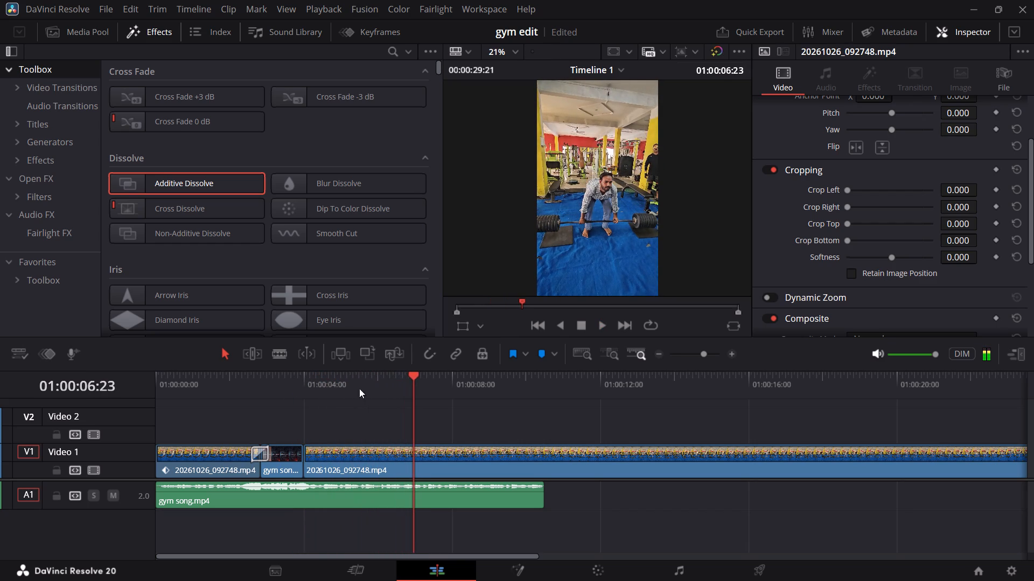
click(390, 384)
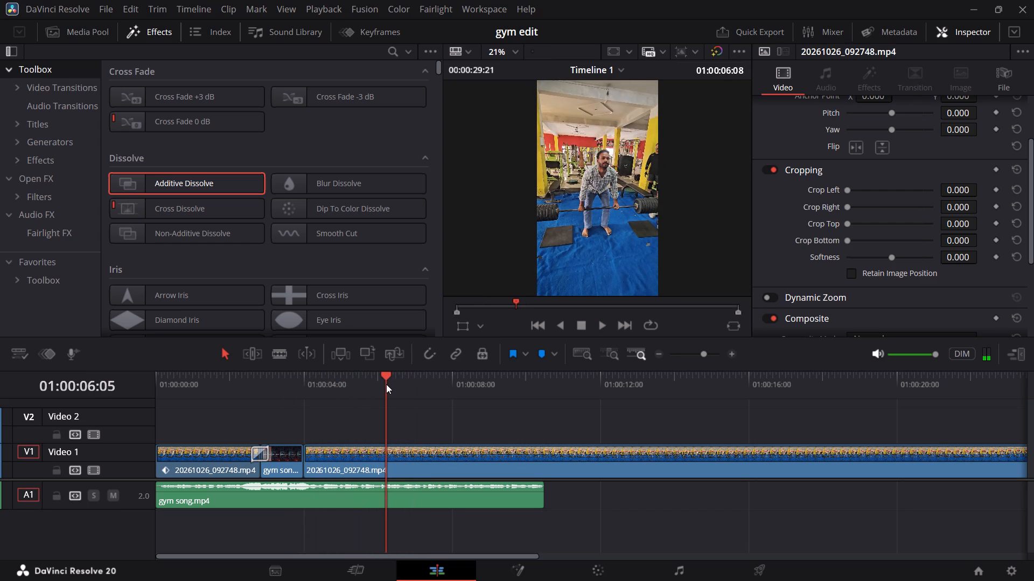
key(ctrl+b)
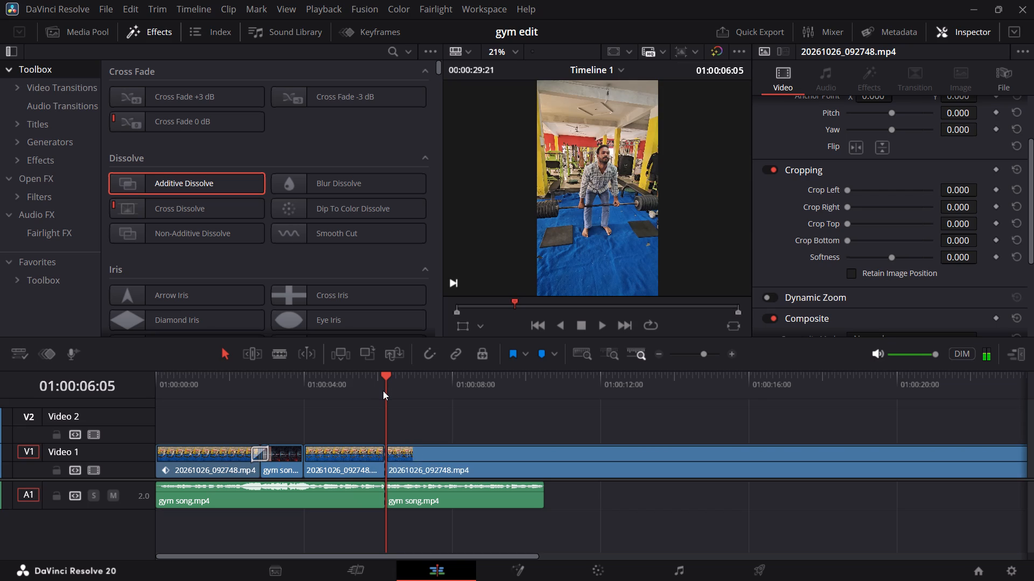
key(ctrl+z)
ctrl+click(384, 460)
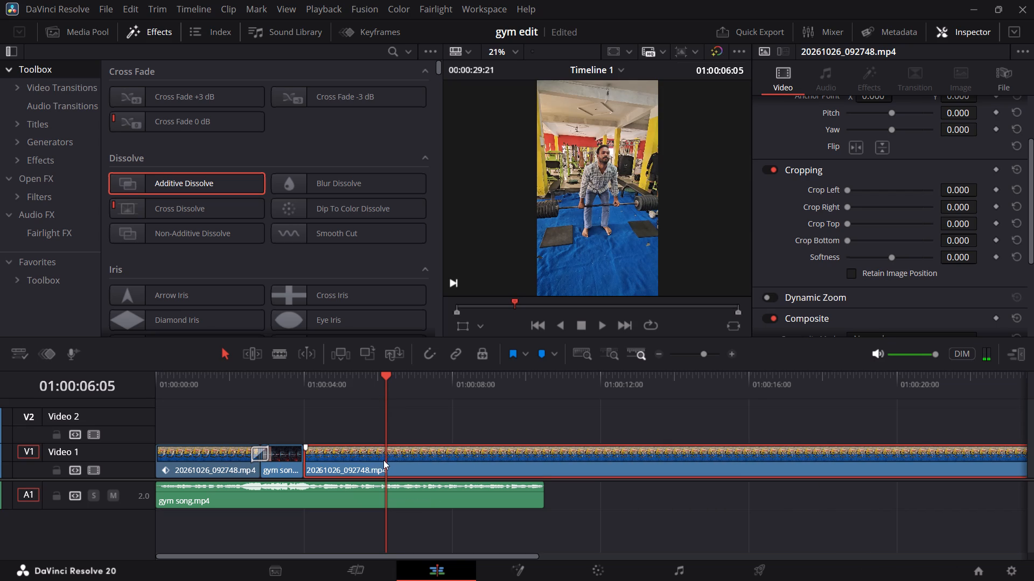
key(ctrl+b)
Play on and split the remaining gym footage at 01:00:07:12.
key(space)
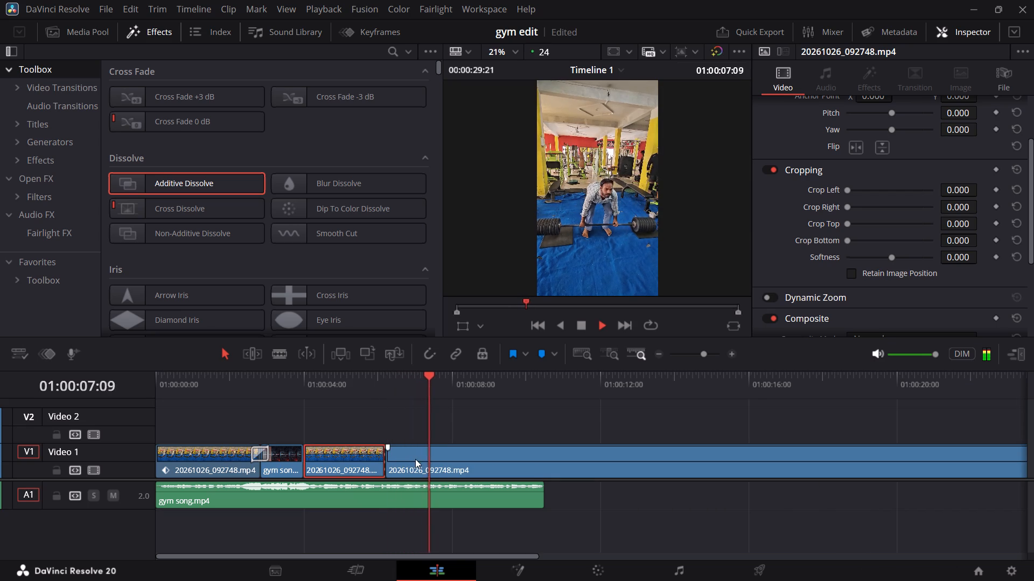
key(space)
click(451, 469)
key(ctrl+b)
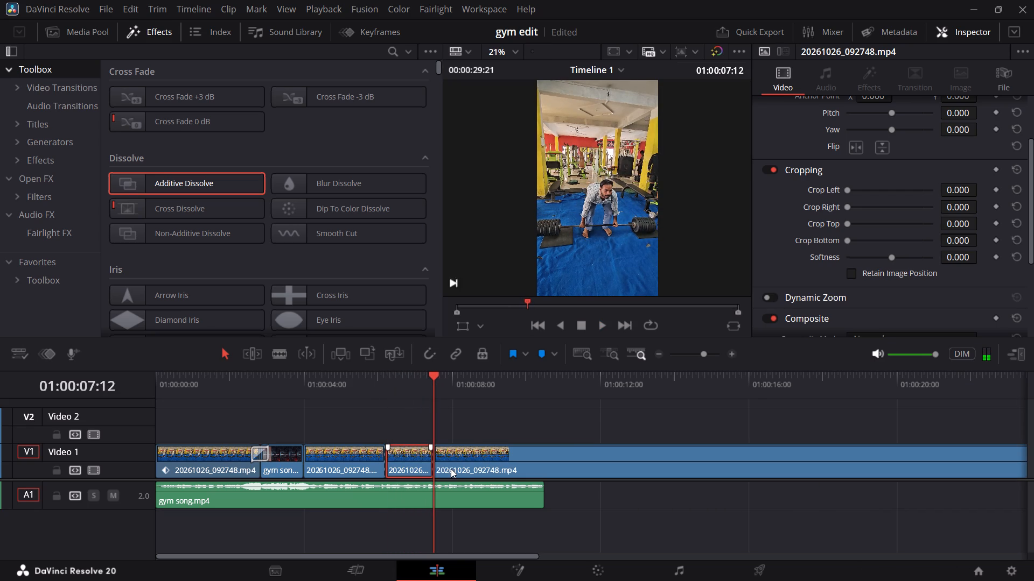
Play on and split the remaining gym footage on Video 1 at 01:00:08:19.
key(space)
key(space)
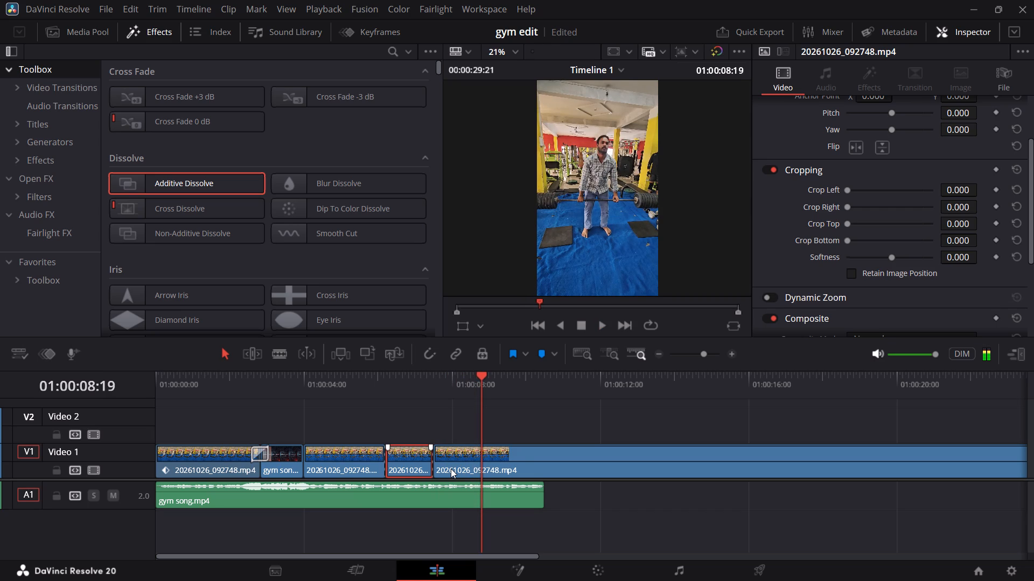
key(ctrl+b)
key(ctrl+z)
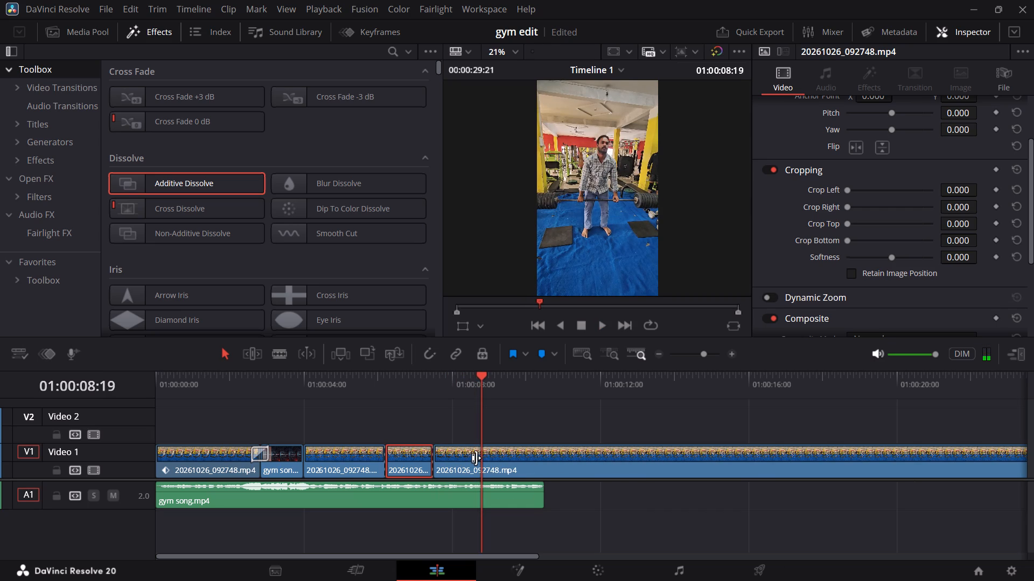
ctrl+click(476, 458)
key(ctrl+b)
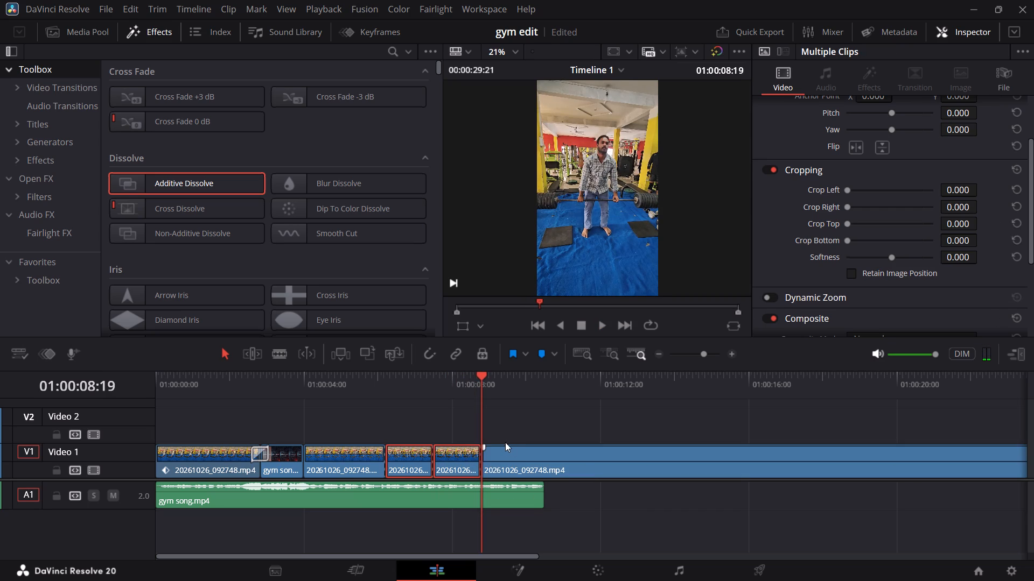
Play on and split the remaining gym footage on Video 1 at 01:00:09:10.
key(space)
key(space)
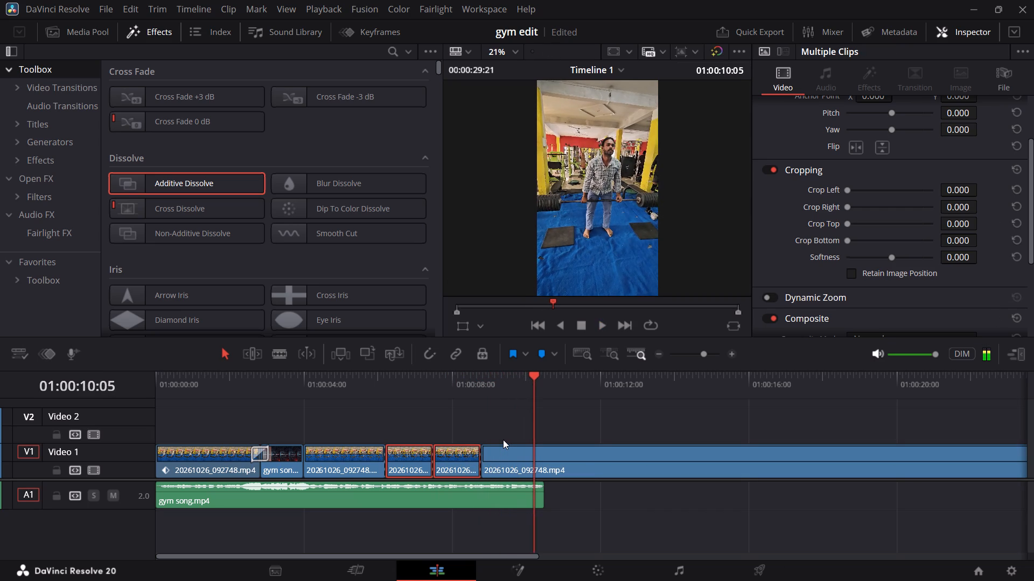
click(502, 401)
click(505, 389)
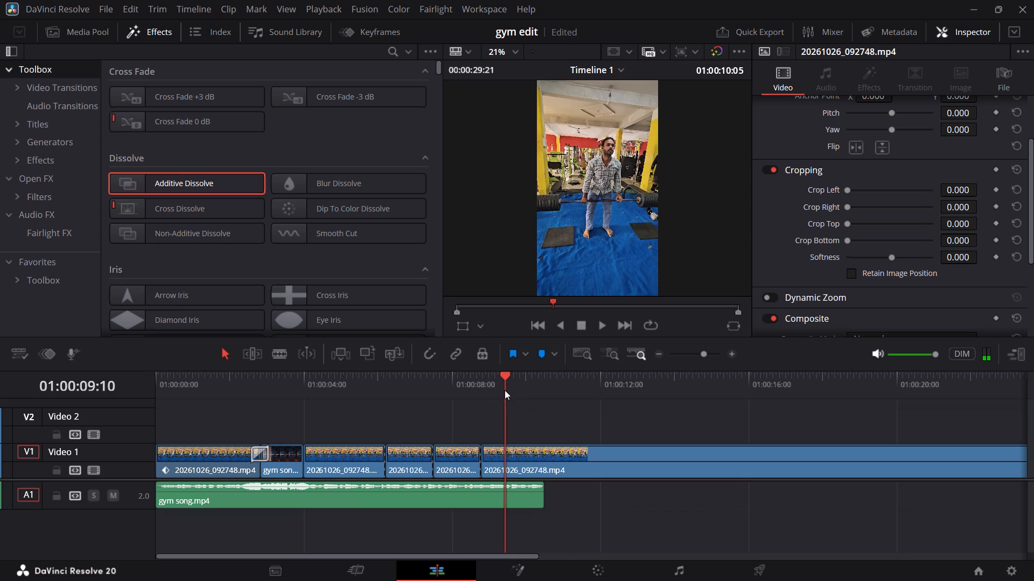
ctrl+click(509, 459)
key(ctrl+b)
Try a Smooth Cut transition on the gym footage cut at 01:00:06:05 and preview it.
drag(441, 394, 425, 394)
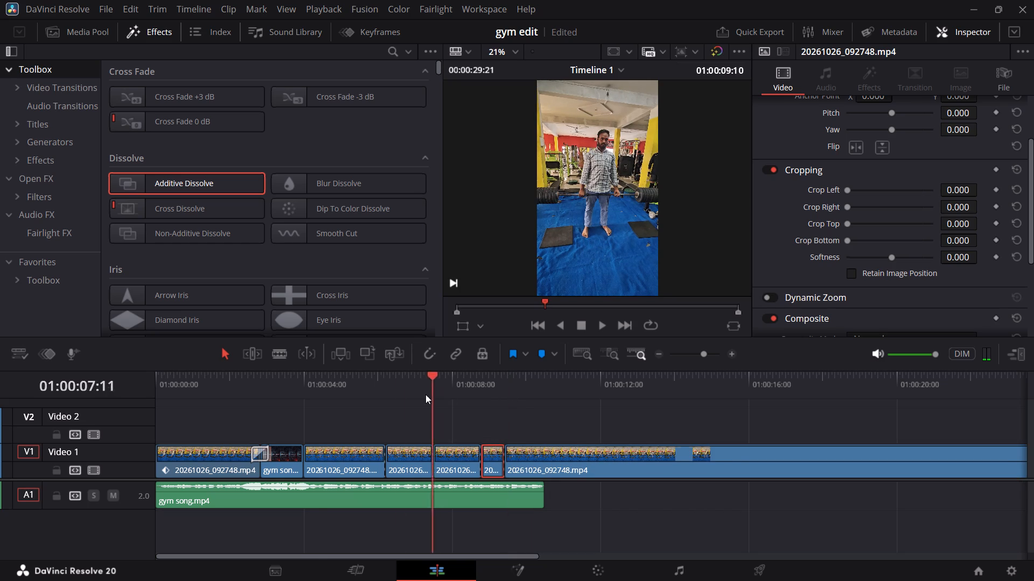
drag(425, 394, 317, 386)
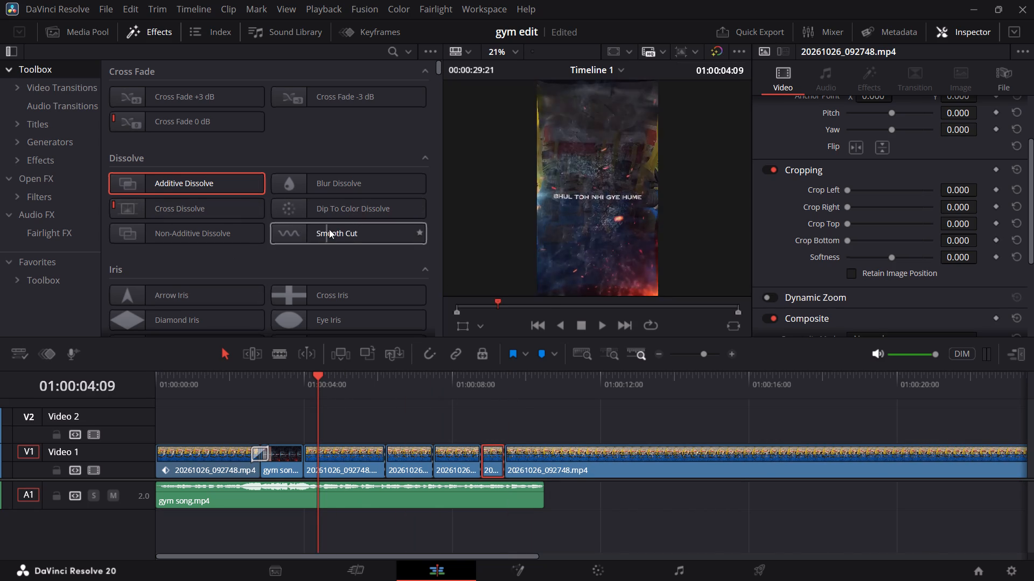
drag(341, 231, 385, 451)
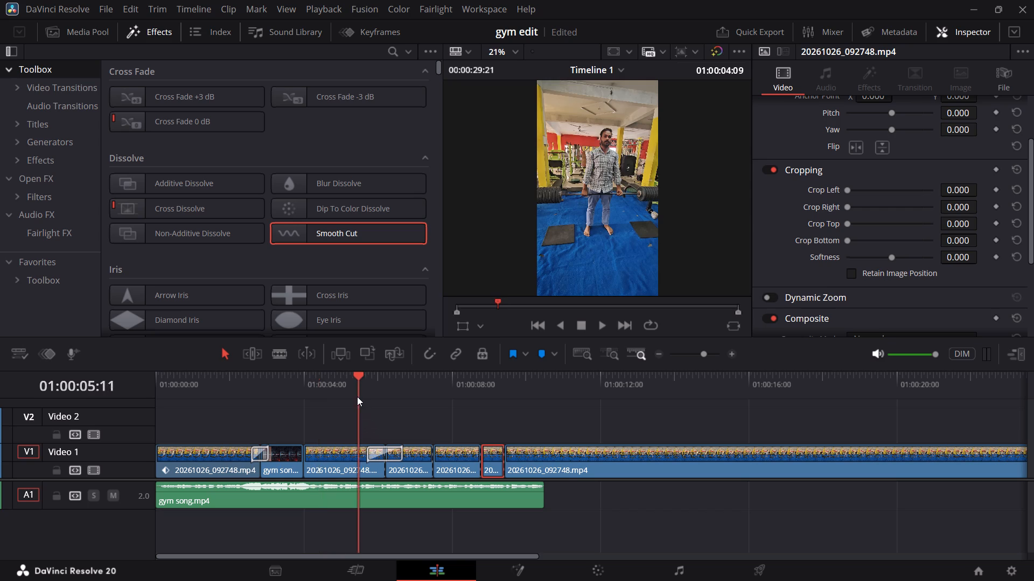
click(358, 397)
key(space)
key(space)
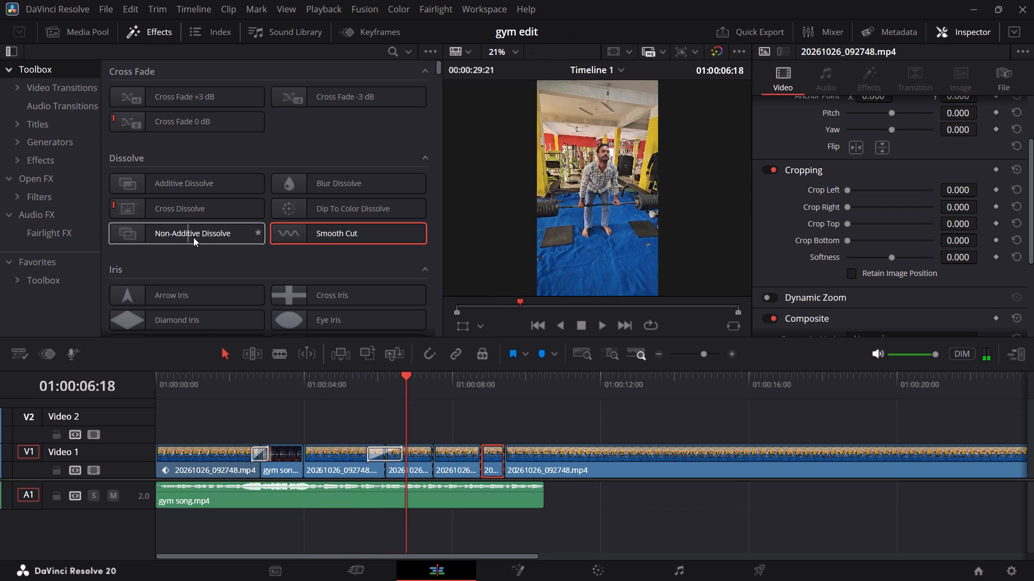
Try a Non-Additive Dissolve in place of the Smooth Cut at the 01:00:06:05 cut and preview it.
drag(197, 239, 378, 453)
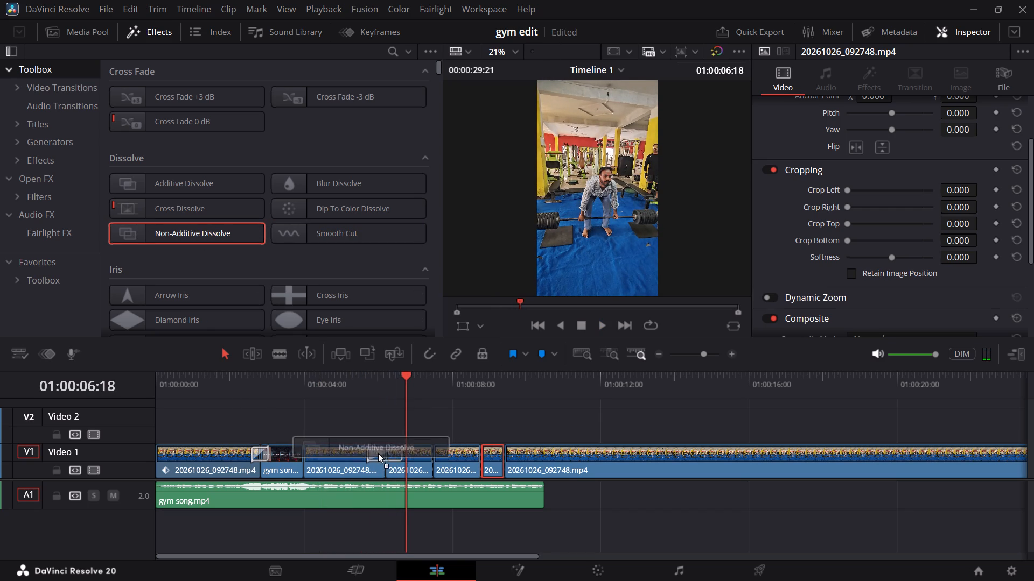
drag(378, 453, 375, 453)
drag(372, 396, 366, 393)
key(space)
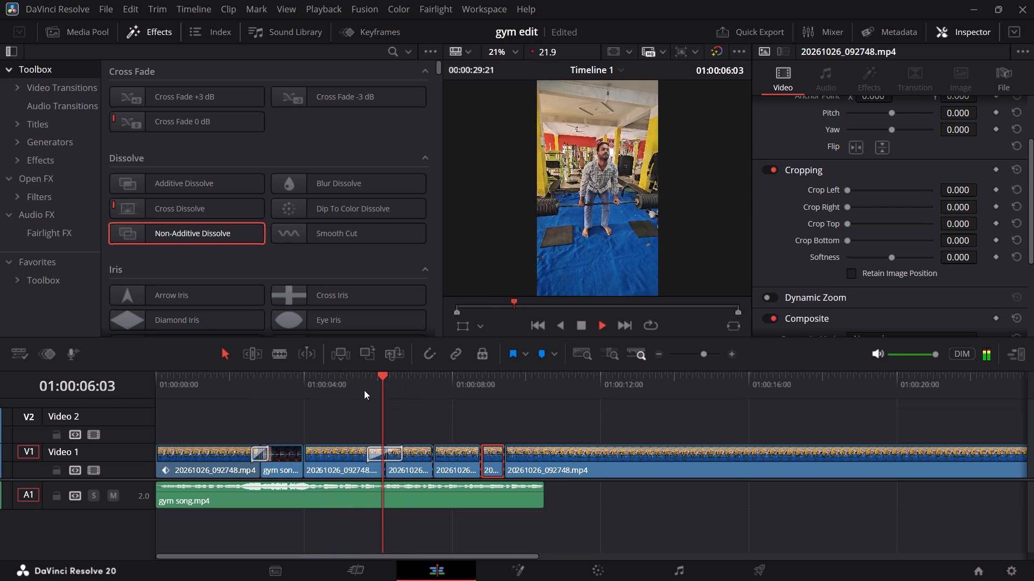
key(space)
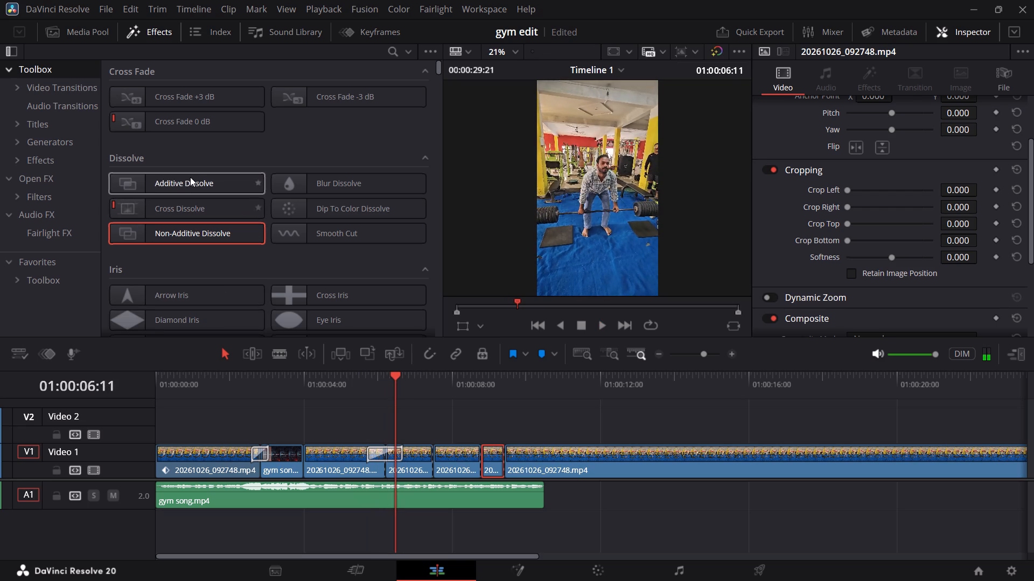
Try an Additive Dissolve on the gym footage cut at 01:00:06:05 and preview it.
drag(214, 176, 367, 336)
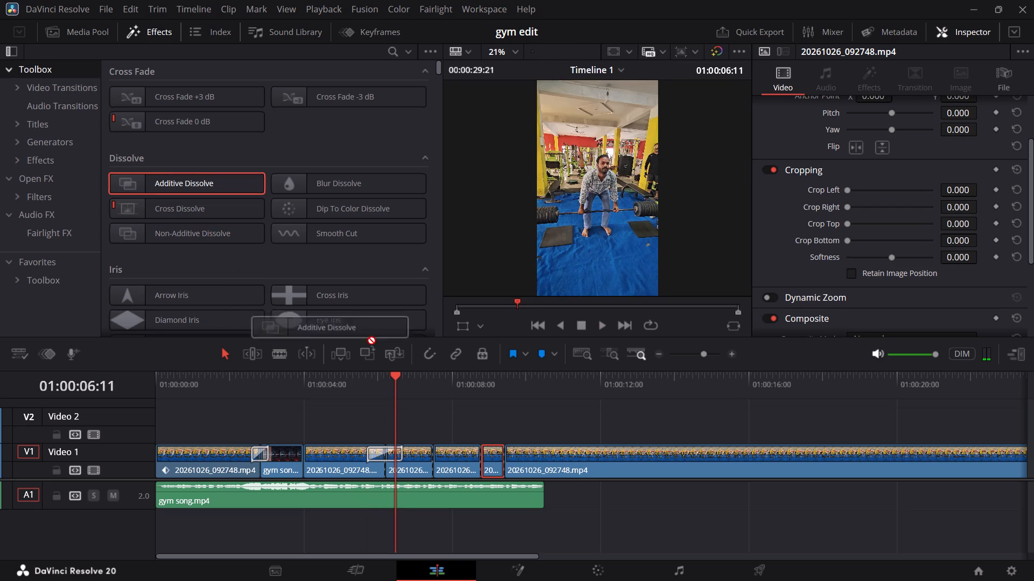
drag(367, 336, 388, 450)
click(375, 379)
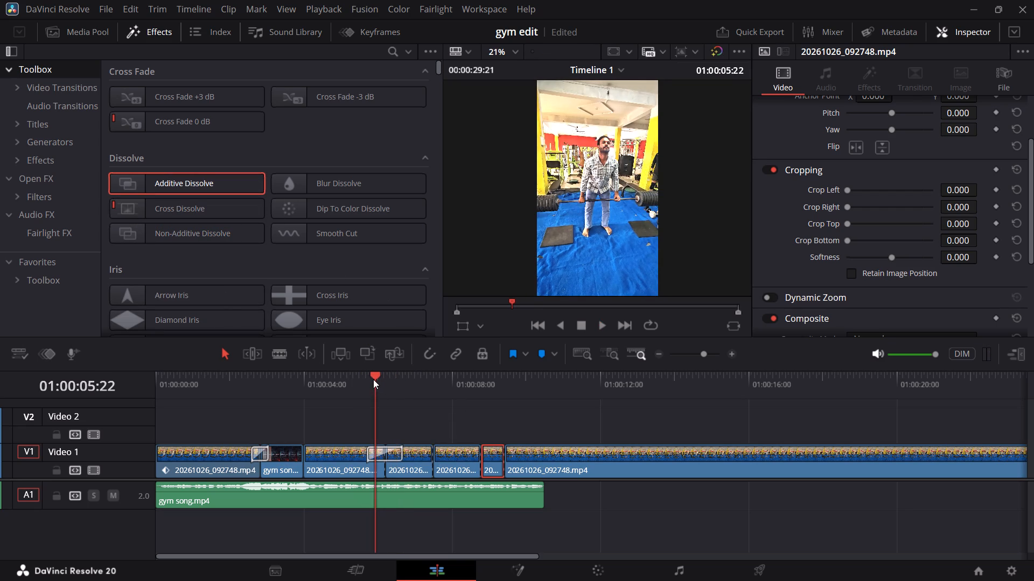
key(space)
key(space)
Preview the following cuts and move the gym piece after the 01:00:06:05 cut up to Video 2, about 1 second later.
click(415, 458)
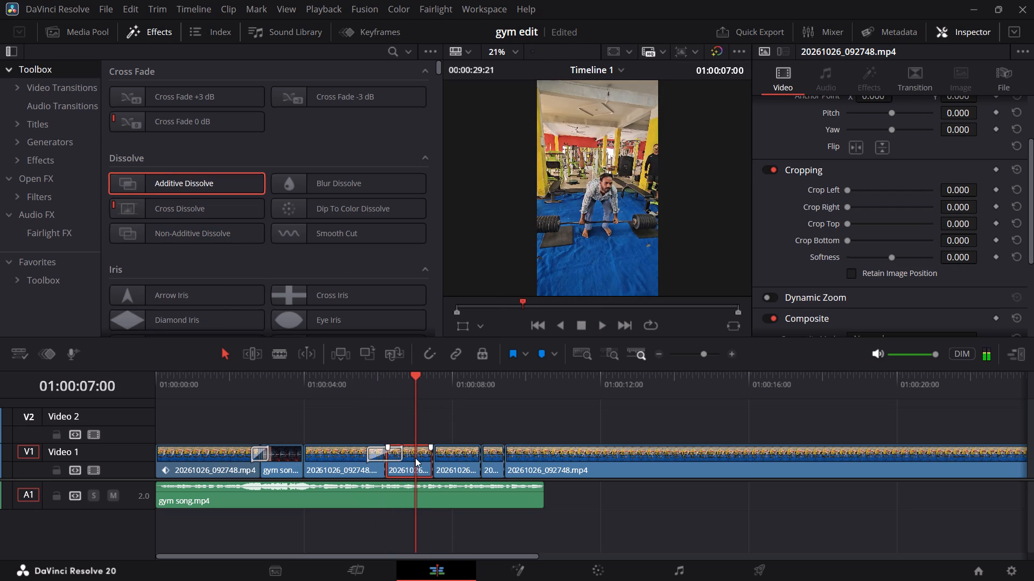
click(426, 384)
key(space)
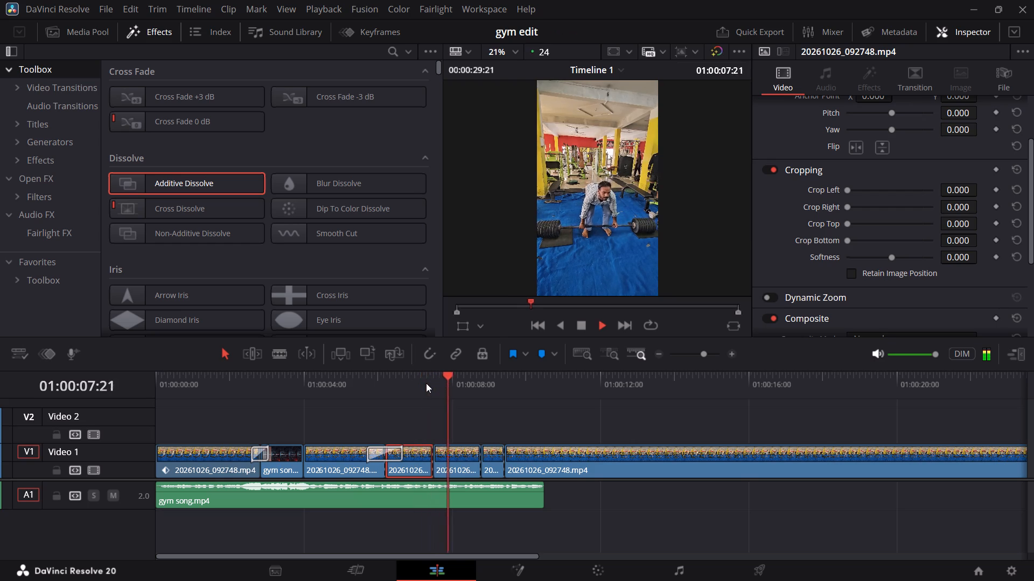
key(space)
drag(414, 462, 417, 436)
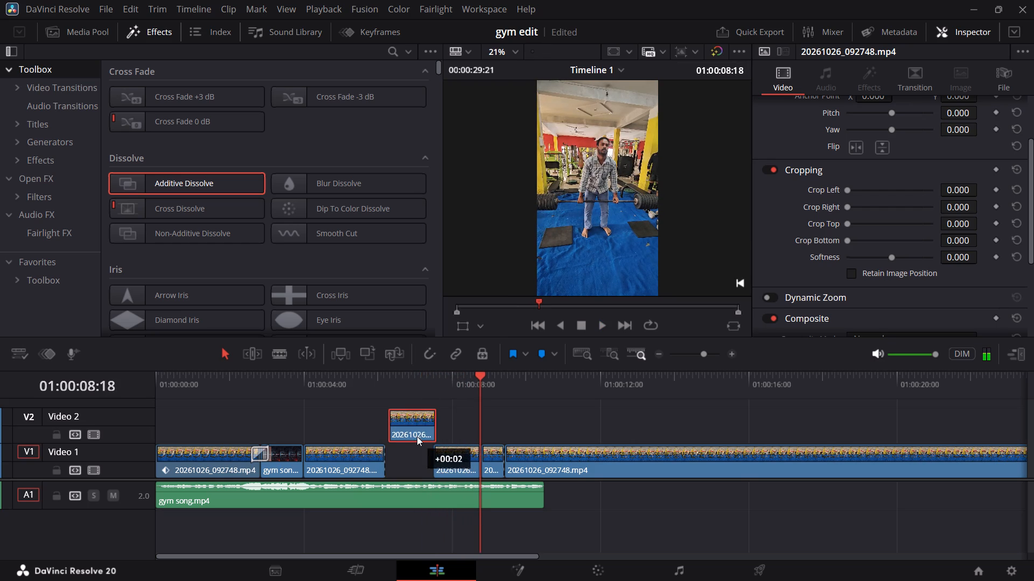
drag(417, 436, 453, 433)
Swap the two gym pieces after the 01:00:06:05 cut, placing the later one first and returning the Video 2 piece to Video 1.
drag(451, 456, 412, 462)
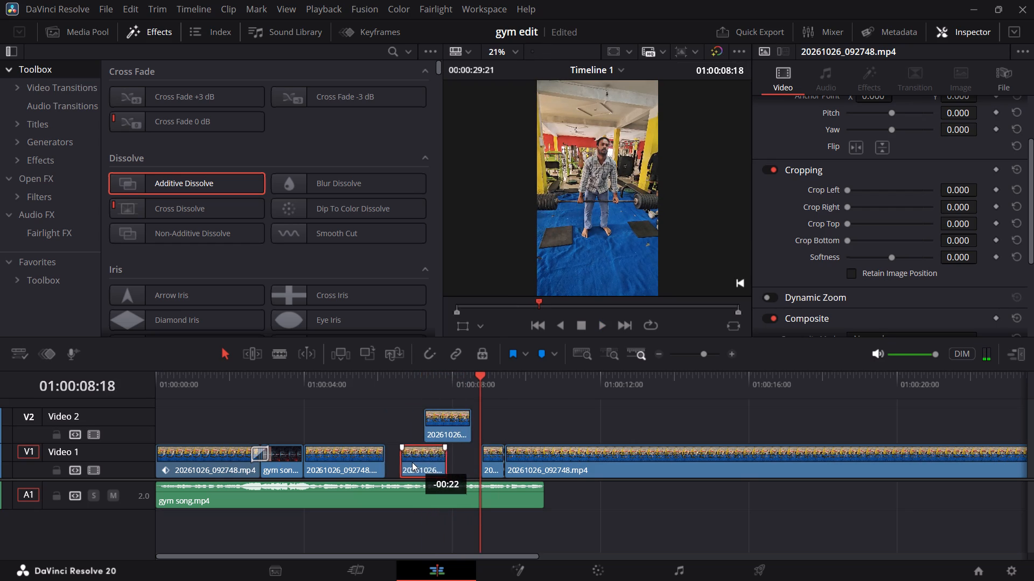
drag(412, 462, 404, 460)
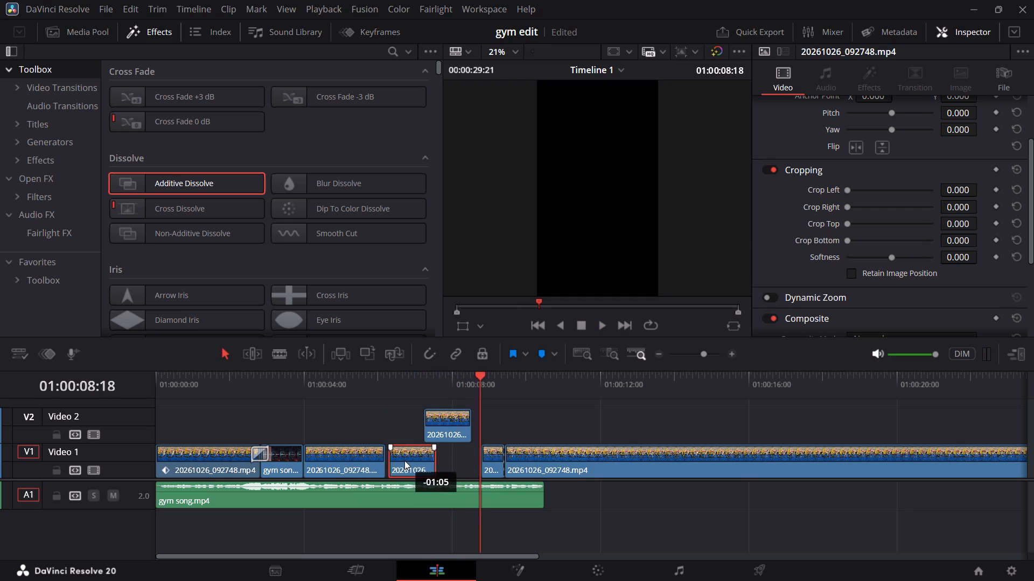
drag(404, 460, 402, 459)
drag(444, 428, 458, 440)
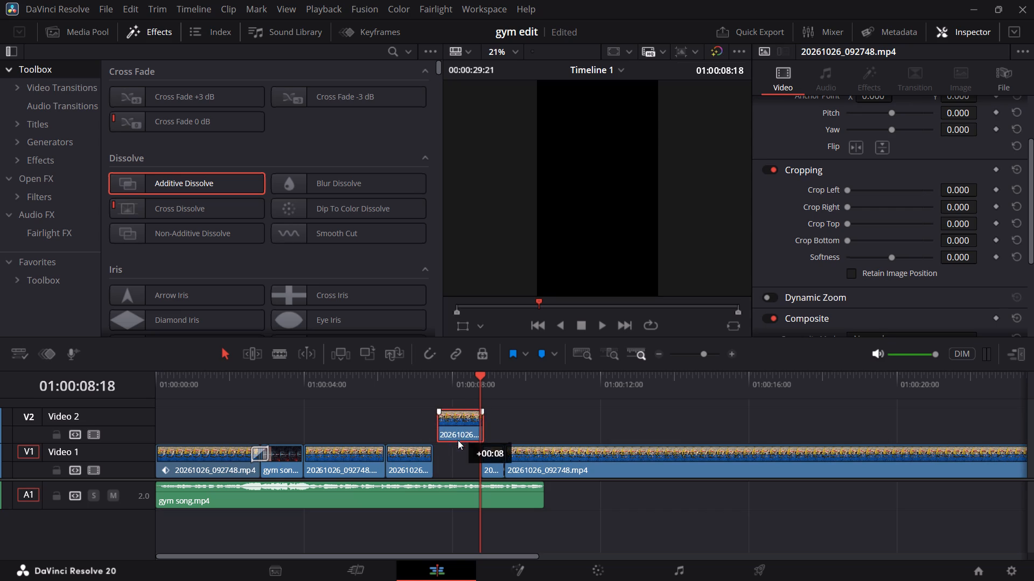
drag(458, 440, 454, 450)
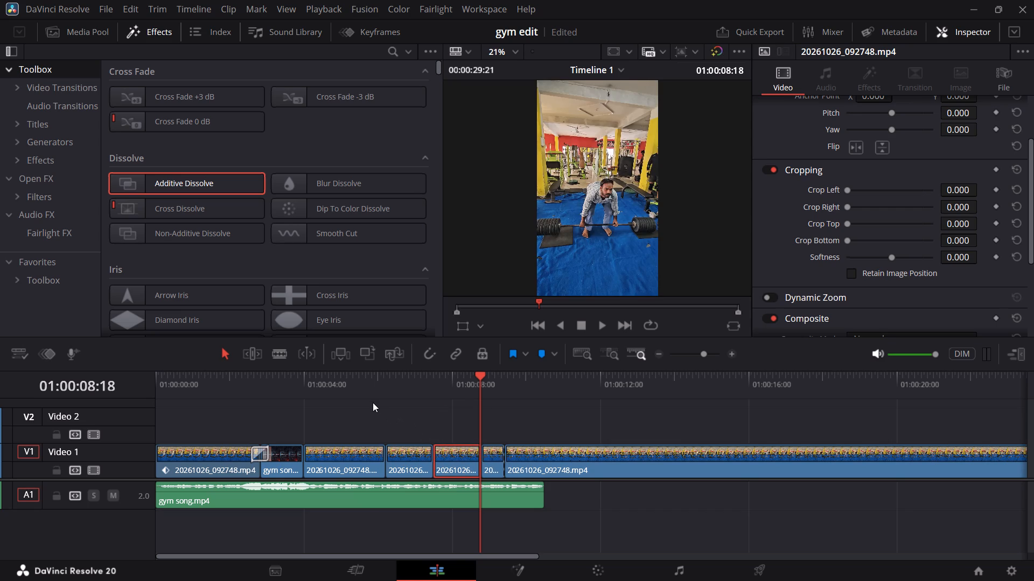
Add an Additive Dissolve to the gym footage cut at 01:00:06:05 and preview it.
click(370, 398)
key(space)
key(space)
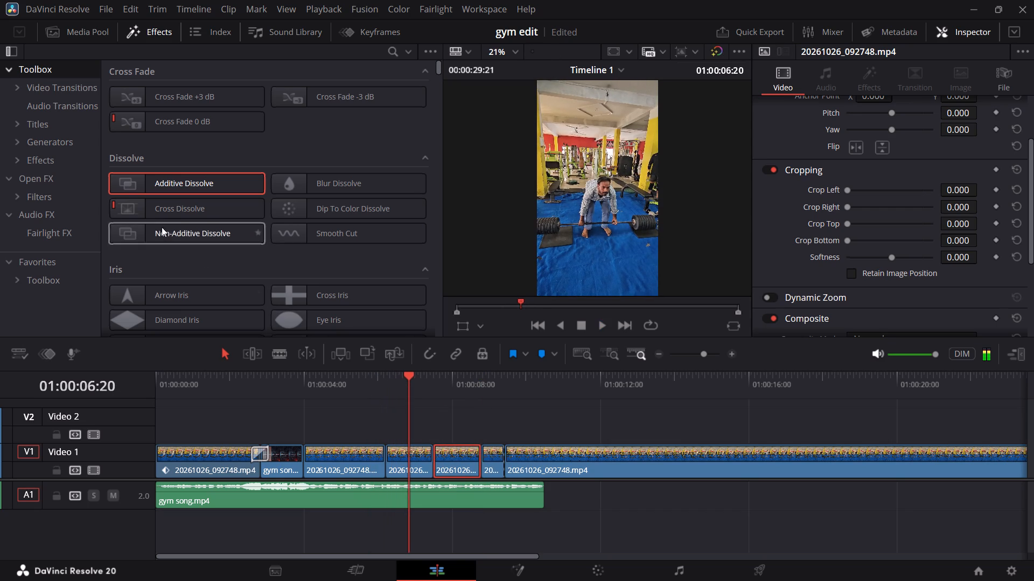
drag(209, 182, 403, 486)
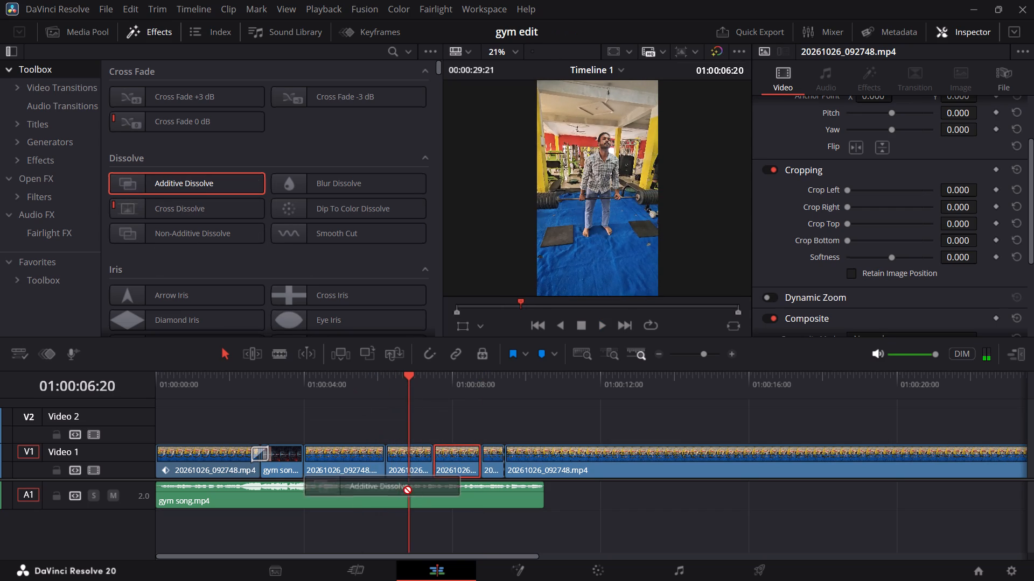
drag(403, 486, 382, 455)
click(367, 379)
key(space)
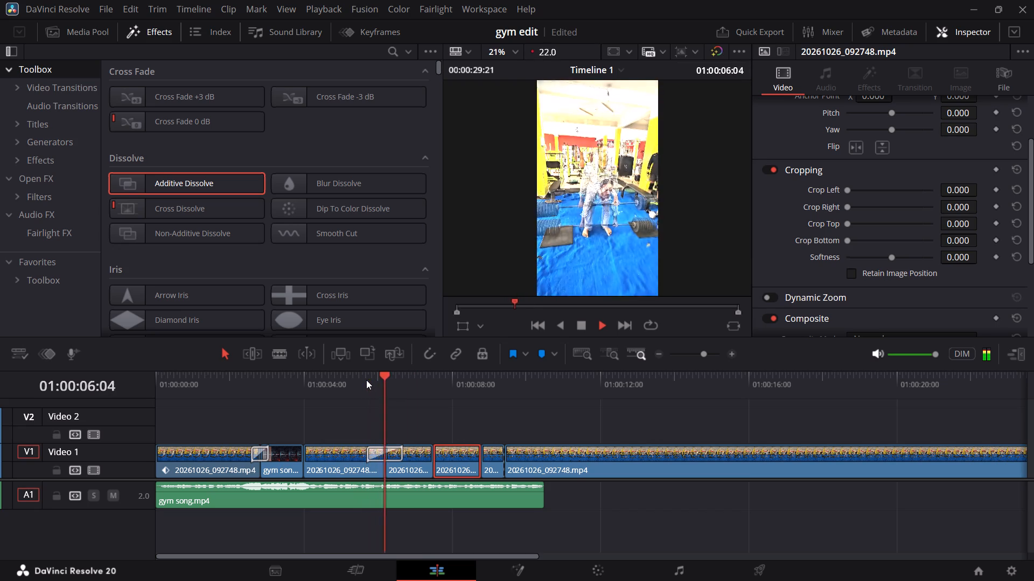
key(space)
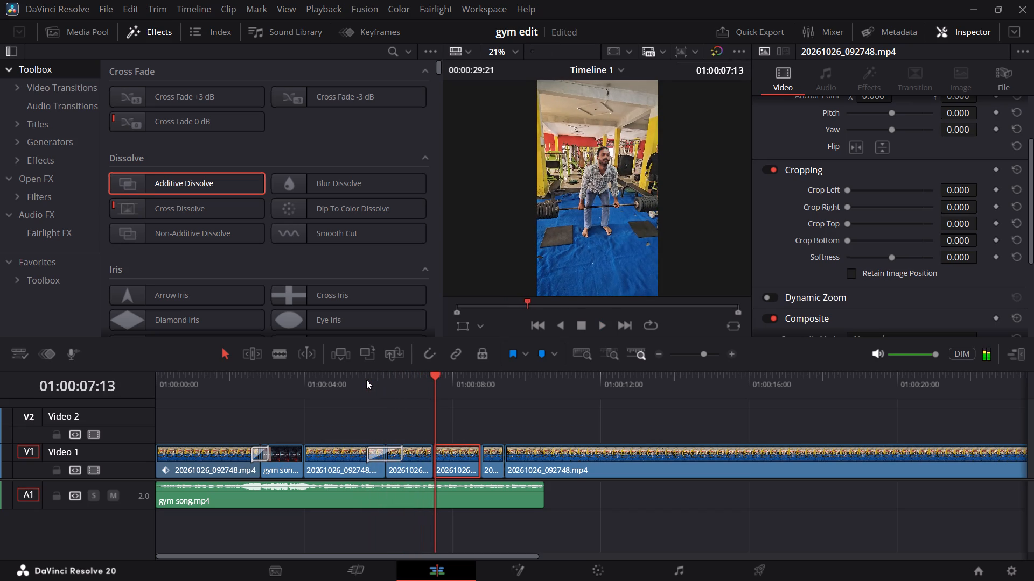
Add an Additive Dissolve to the following gym cut at about 01:00:07:13 and preview it.
drag(178, 185, 433, 454)
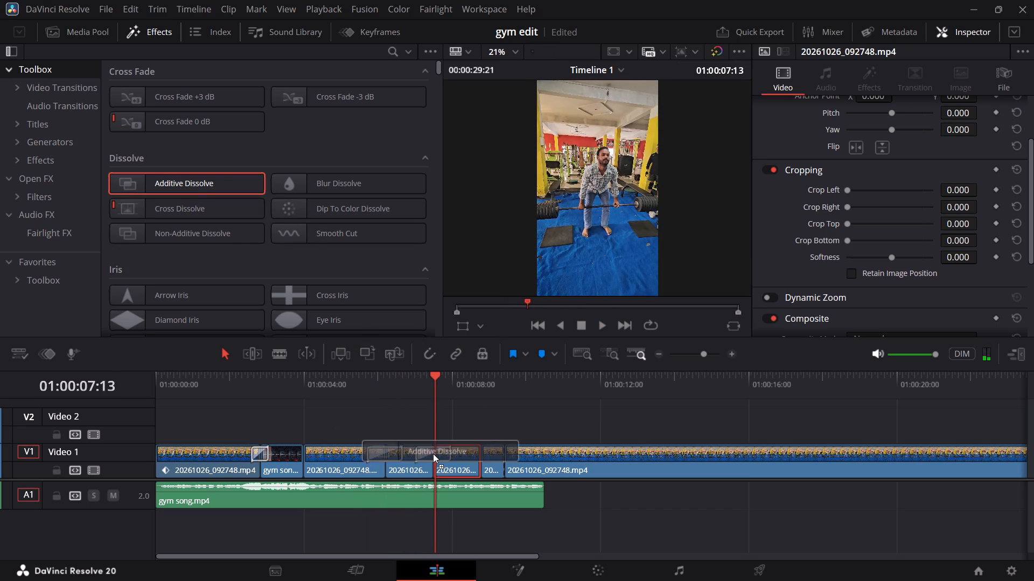
drag(433, 454, 435, 454)
click(418, 388)
key(space)
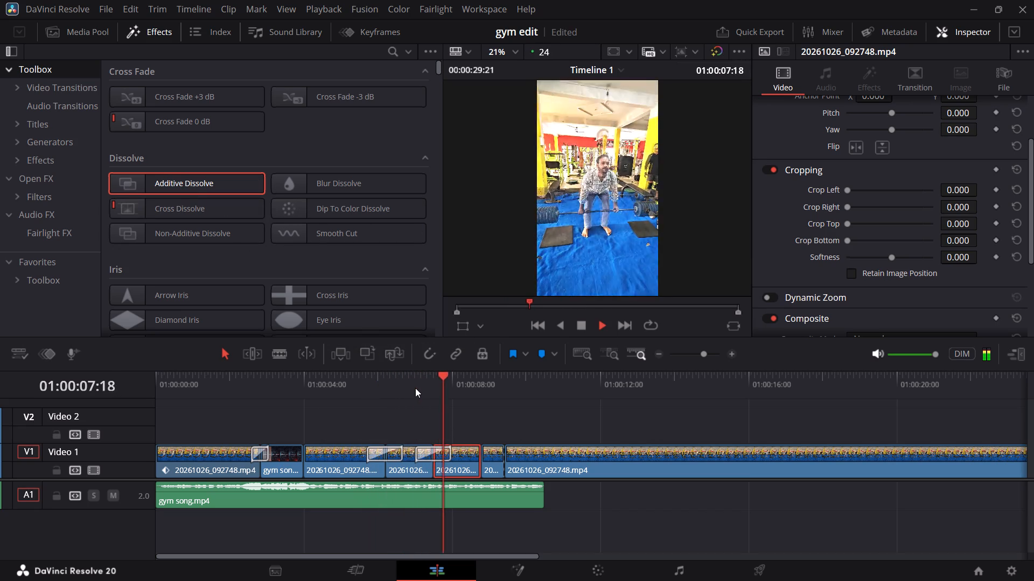
key(space)
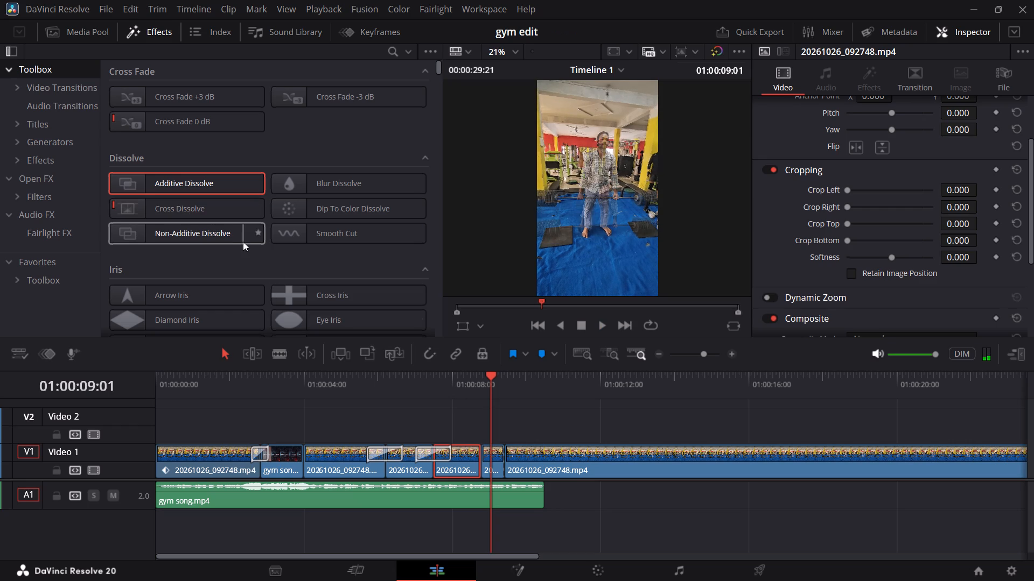
Add a Blur Dissolve at the start of the short gym piece, at about 01:00:08:18, and preview it.
scroll(240, 240, up, 2)
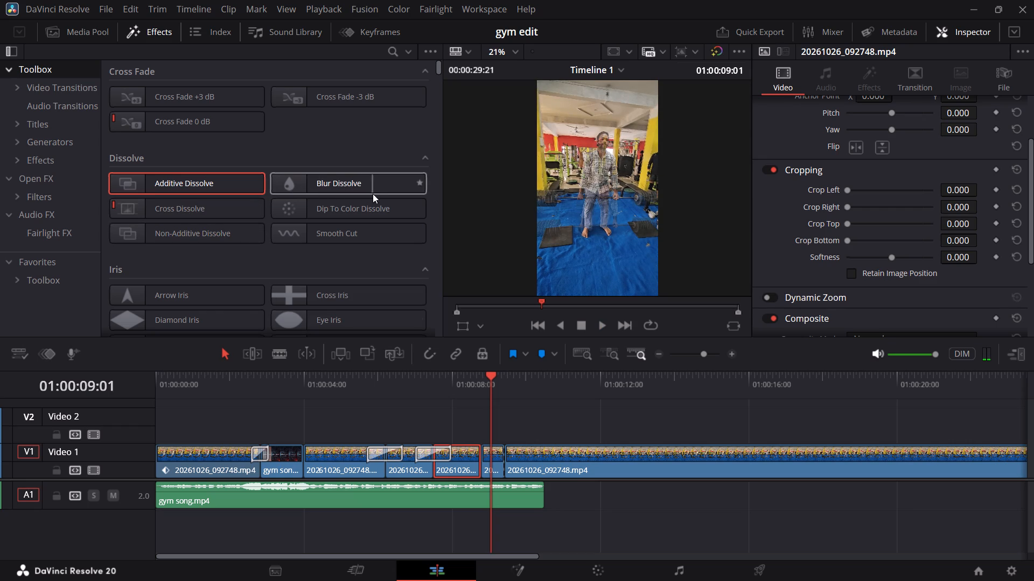
drag(340, 195, 462, 404)
drag(324, 180, 327, 181)
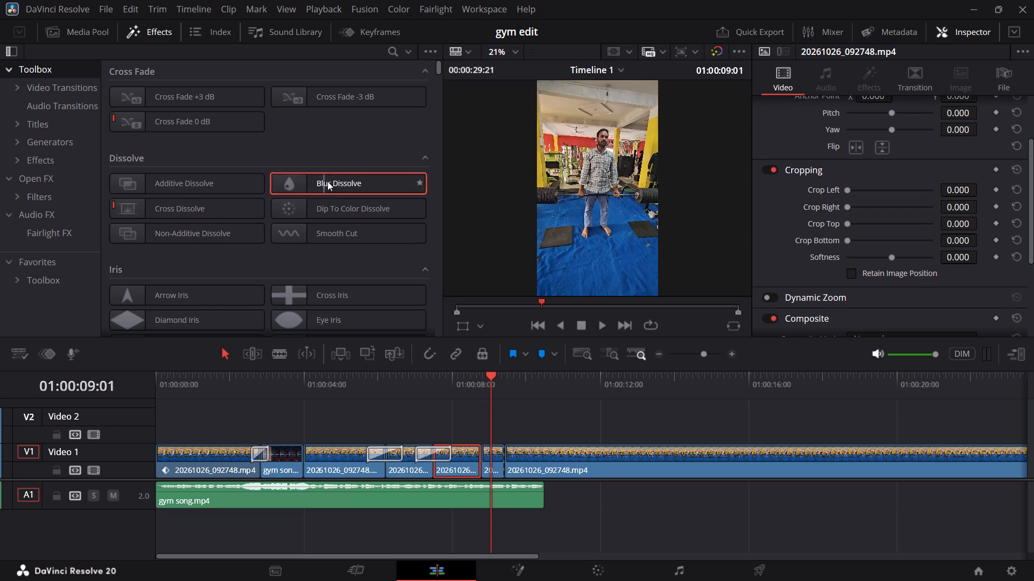
drag(327, 181, 484, 452)
click(483, 447)
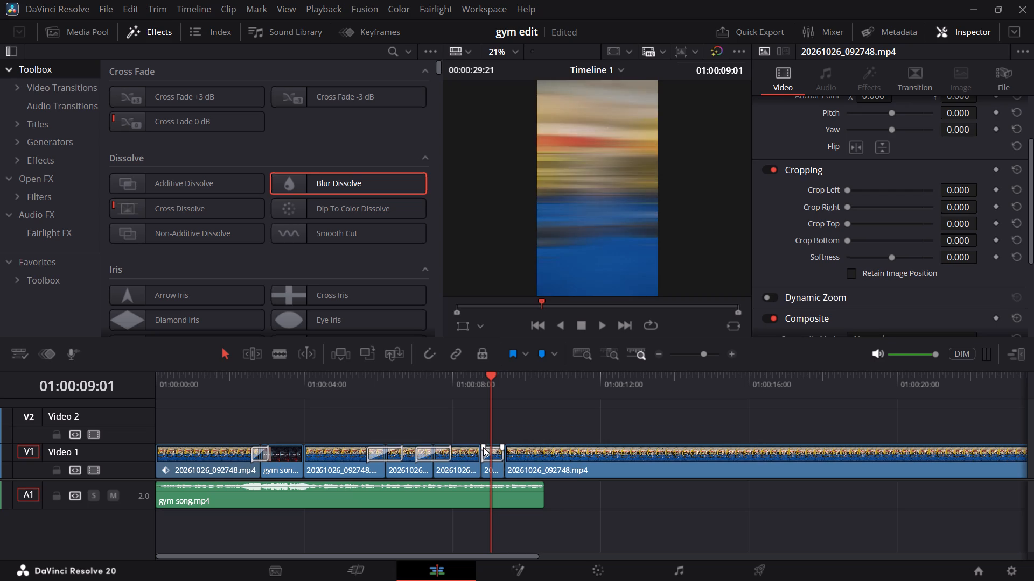
click(476, 382)
key(space)
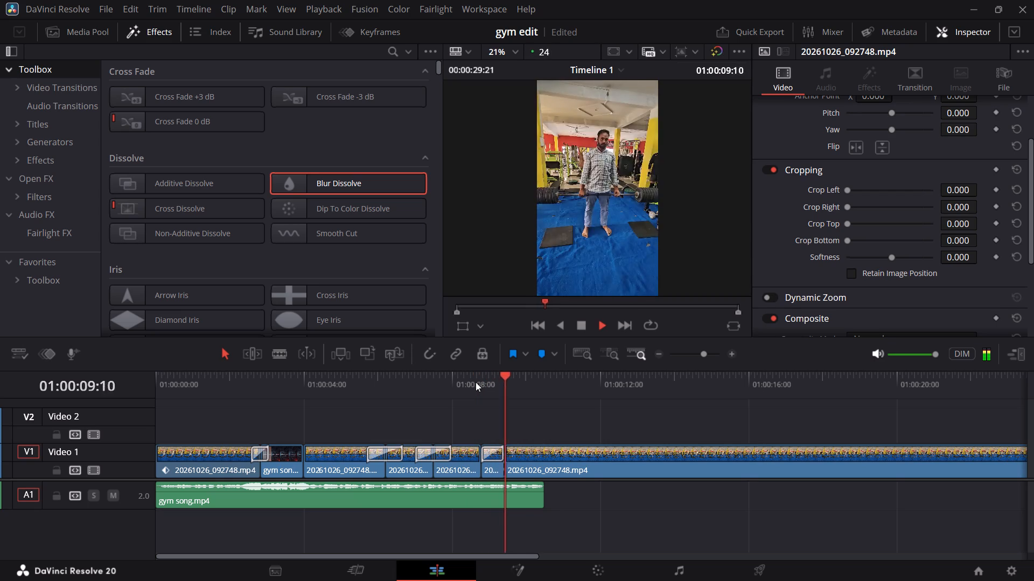
key(space)
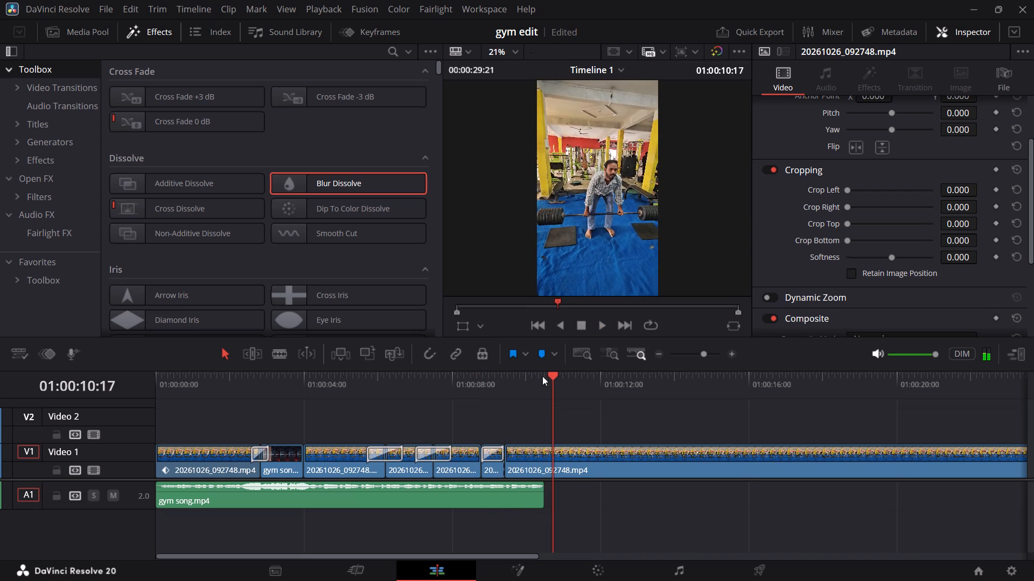
Split the last gym clip at the song's end, 01:00:10:11, and delete the remaining footage.
drag(542, 376, 533, 381)
drag(542, 494, 555, 497)
drag(537, 389, 543, 389)
click(562, 457)
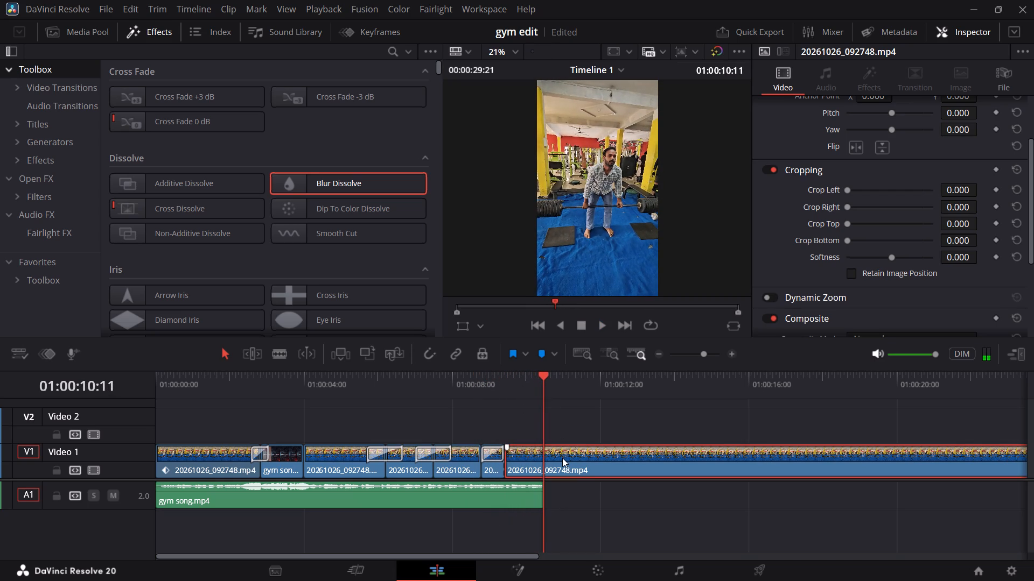
key(ctrl+b)
click(609, 466)
key(BackSpace)
drag(334, 413, 332, 404)
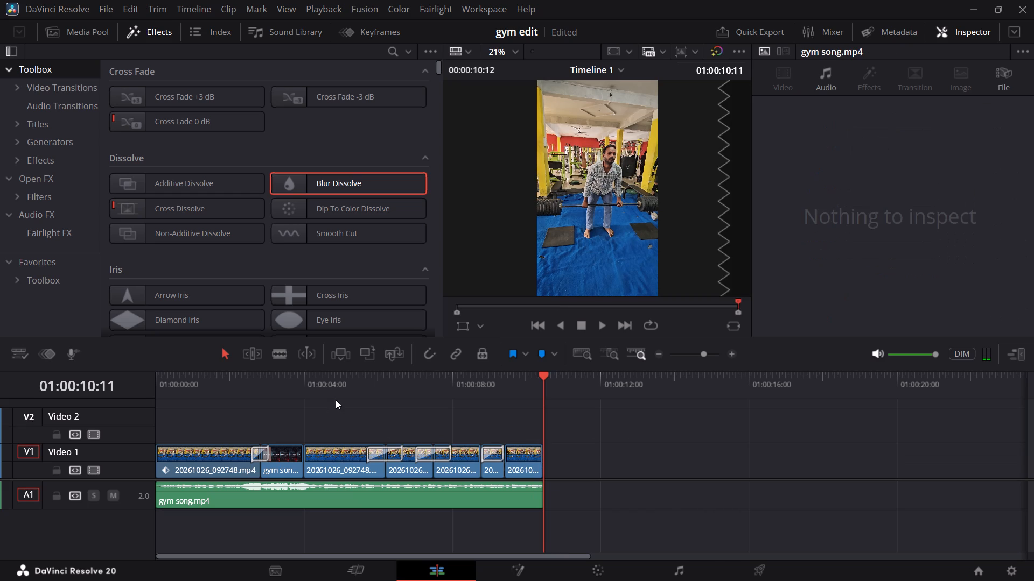
Split the gym clip following the lyric segment at 01:00:04:21.
drag(336, 400, 325, 389)
click(324, 388)
key(space)
key(space)
drag(324, 388, 337, 389)
click(346, 457)
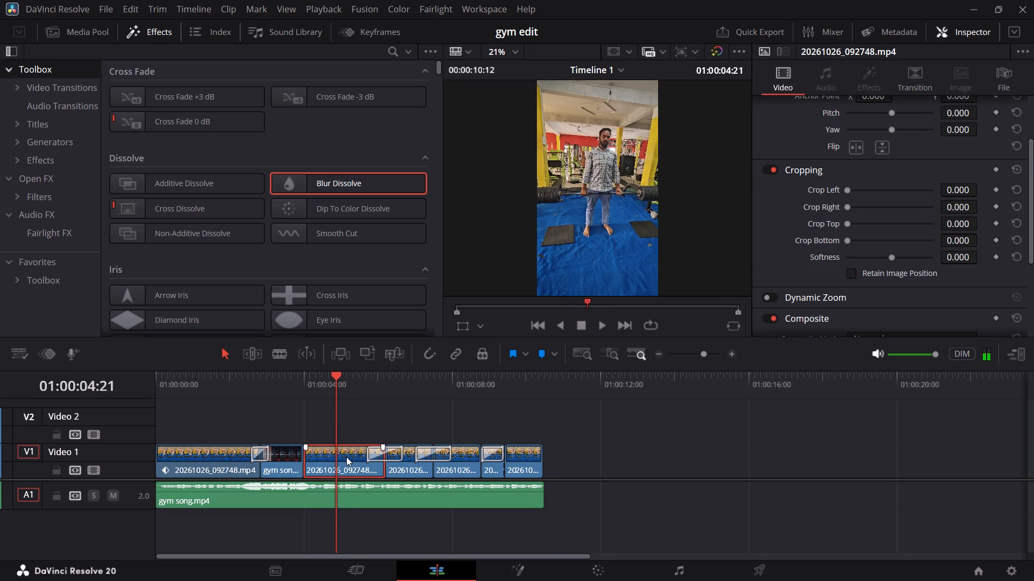
key(ctrl+b)
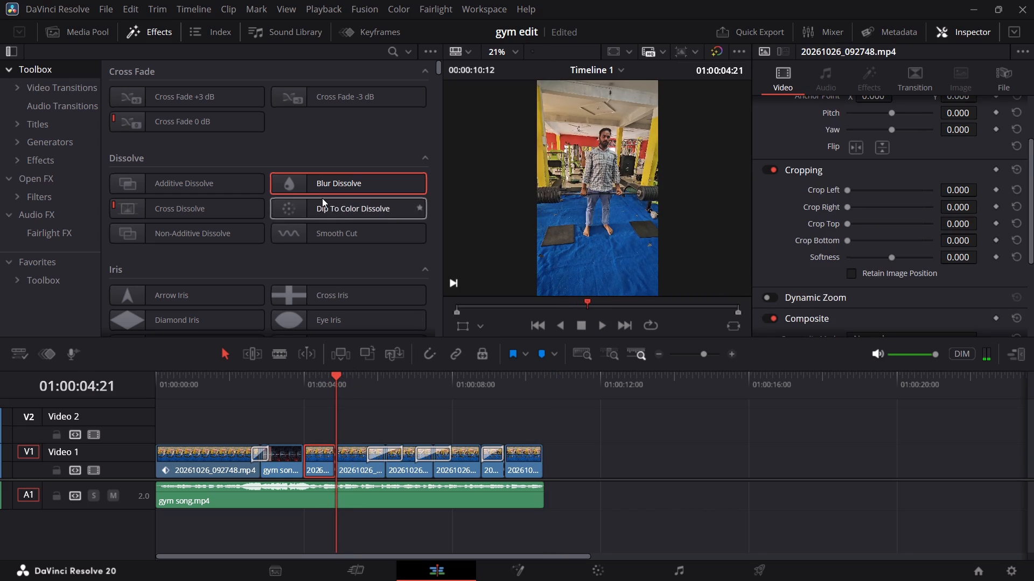
Add a Blur Dissolve to the 01:00:04:21 cut and preview the edit through the transitions after it.
drag(326, 180, 327, 447)
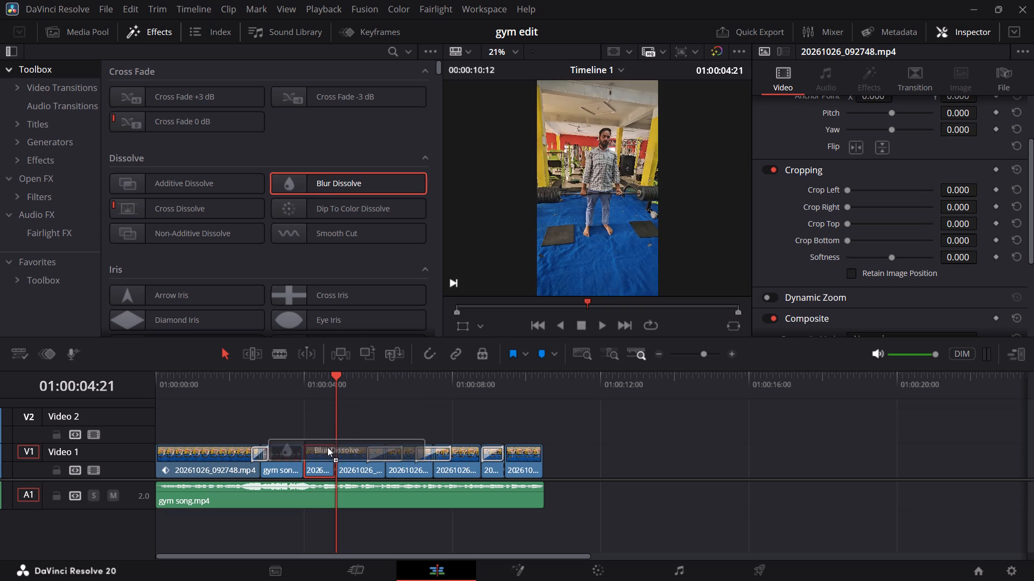
drag(327, 447, 338, 455)
drag(326, 383, 318, 386)
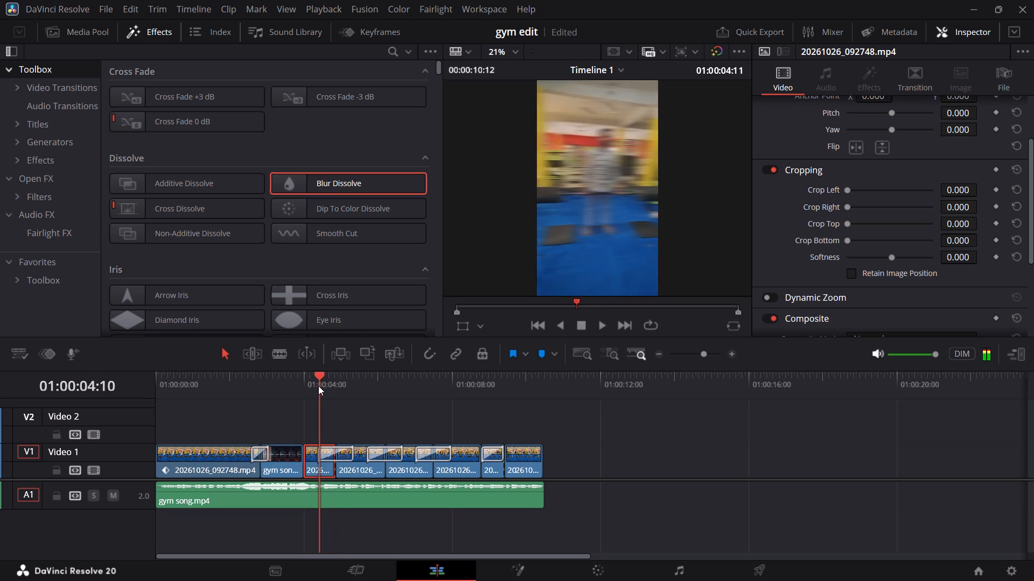
drag(318, 386, 309, 388)
key(space)
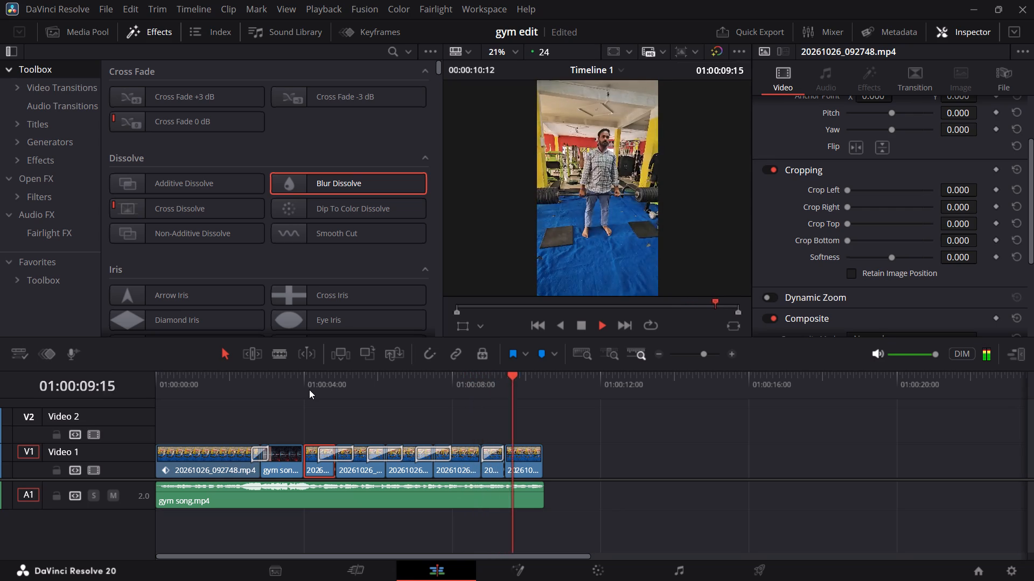
key(space)
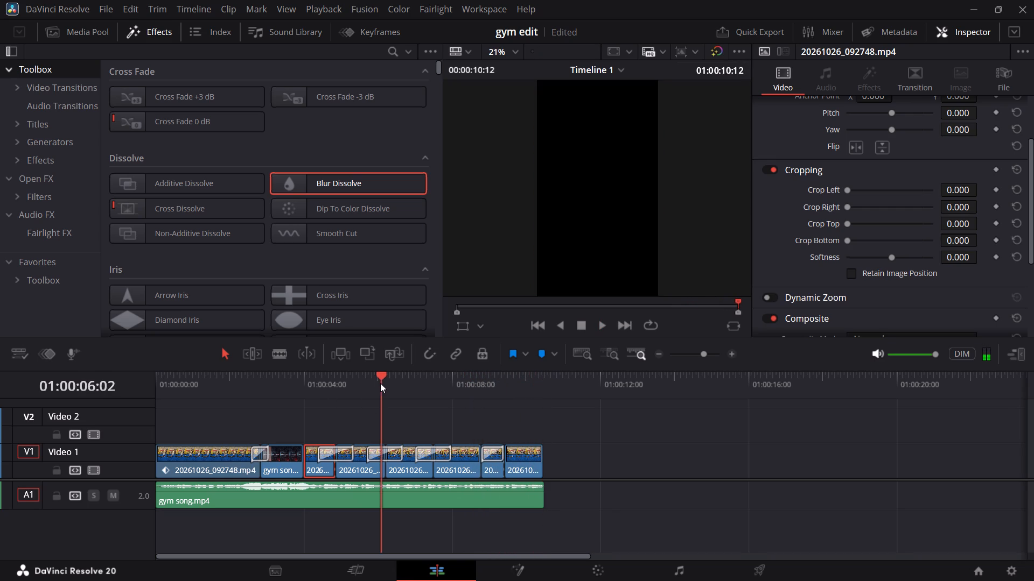
click(382, 383)
key(space)
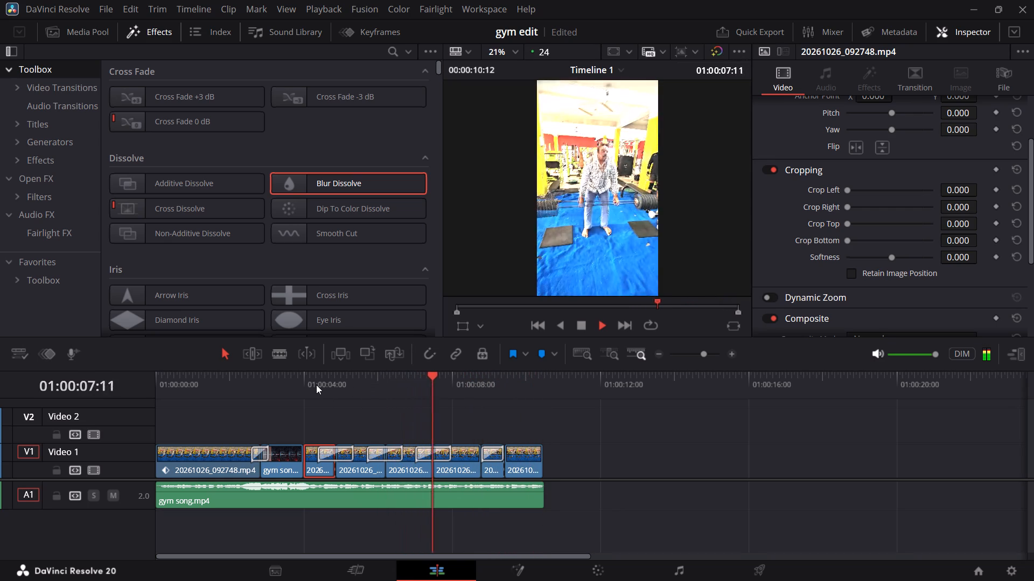
key(space)
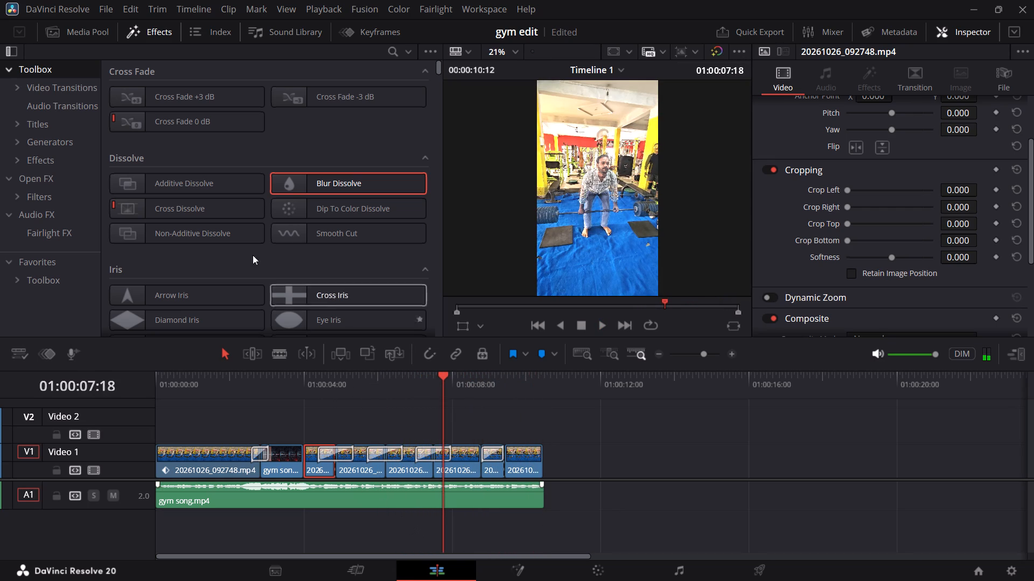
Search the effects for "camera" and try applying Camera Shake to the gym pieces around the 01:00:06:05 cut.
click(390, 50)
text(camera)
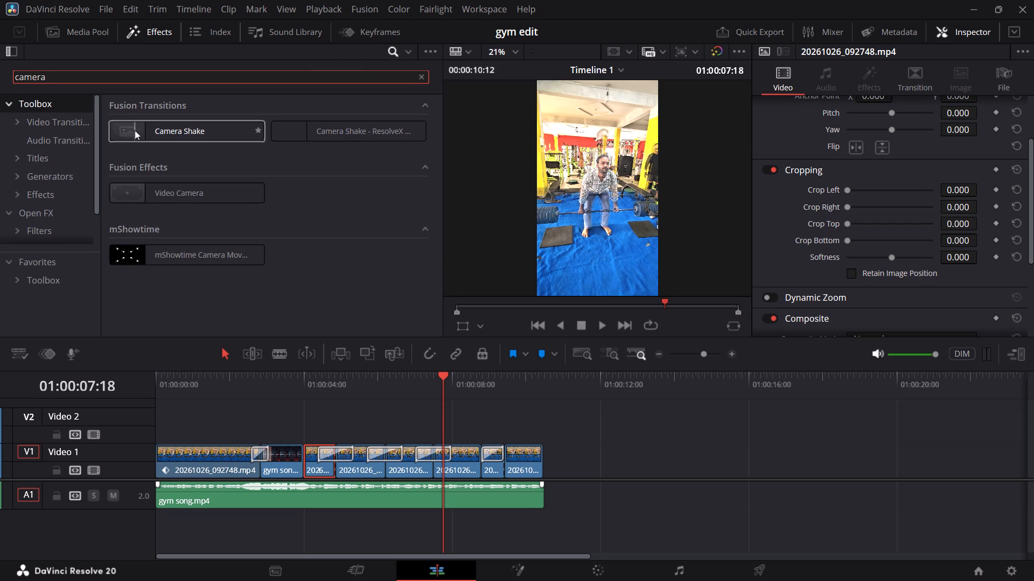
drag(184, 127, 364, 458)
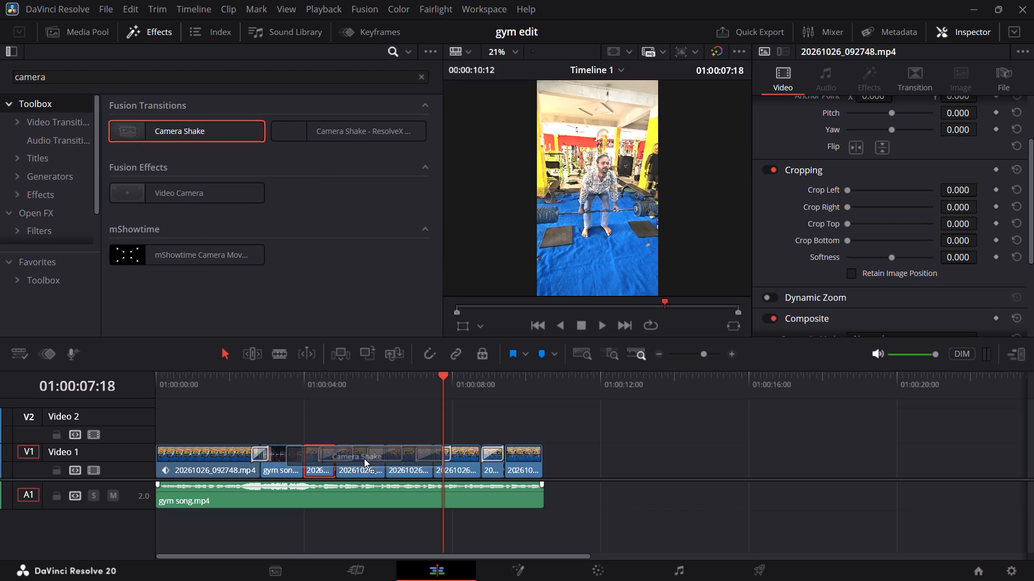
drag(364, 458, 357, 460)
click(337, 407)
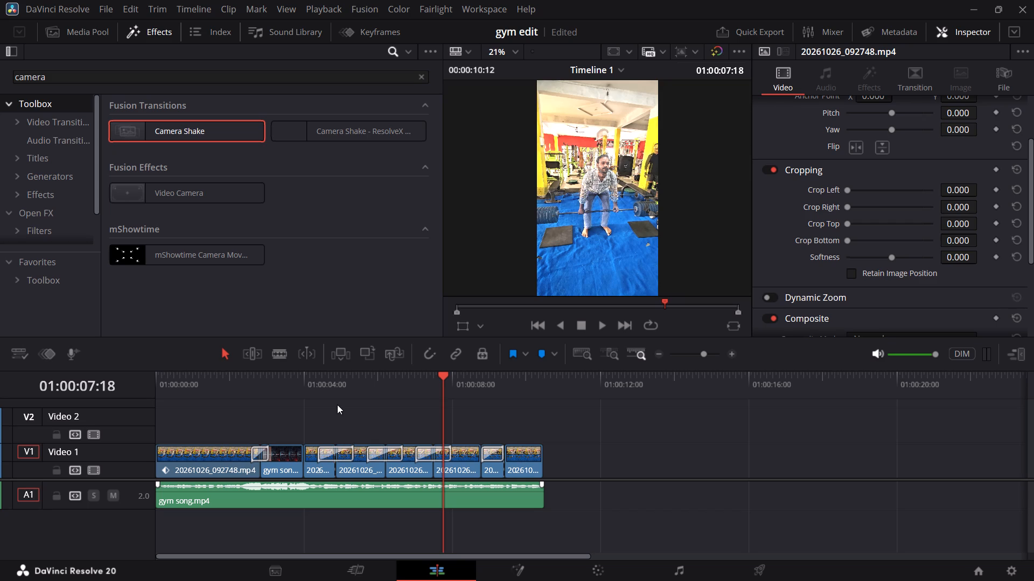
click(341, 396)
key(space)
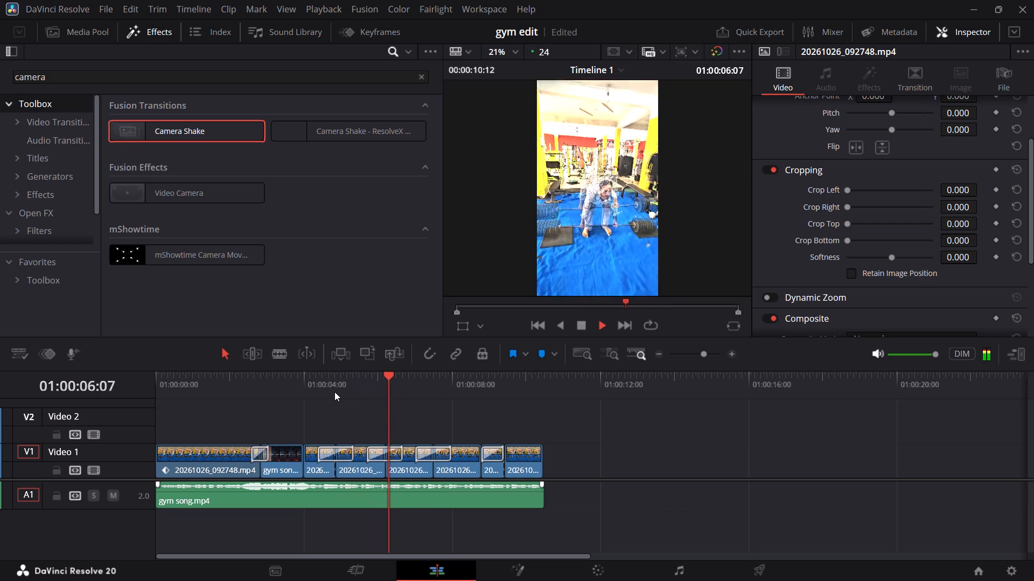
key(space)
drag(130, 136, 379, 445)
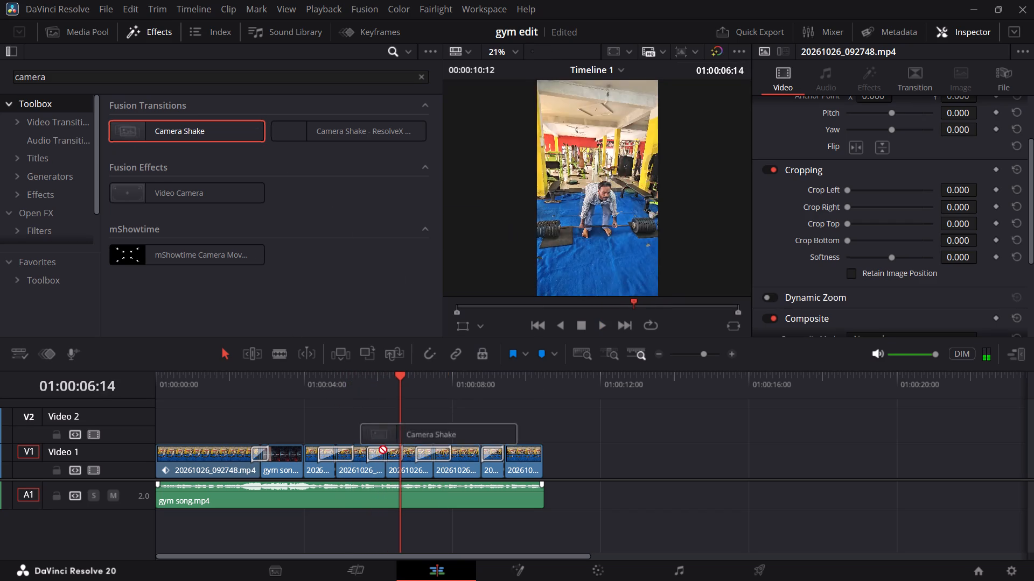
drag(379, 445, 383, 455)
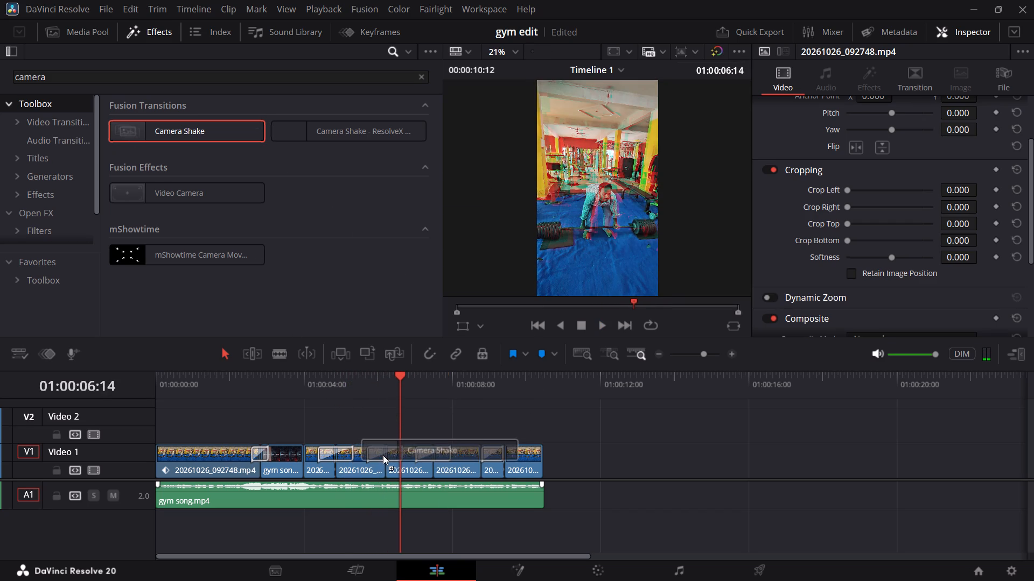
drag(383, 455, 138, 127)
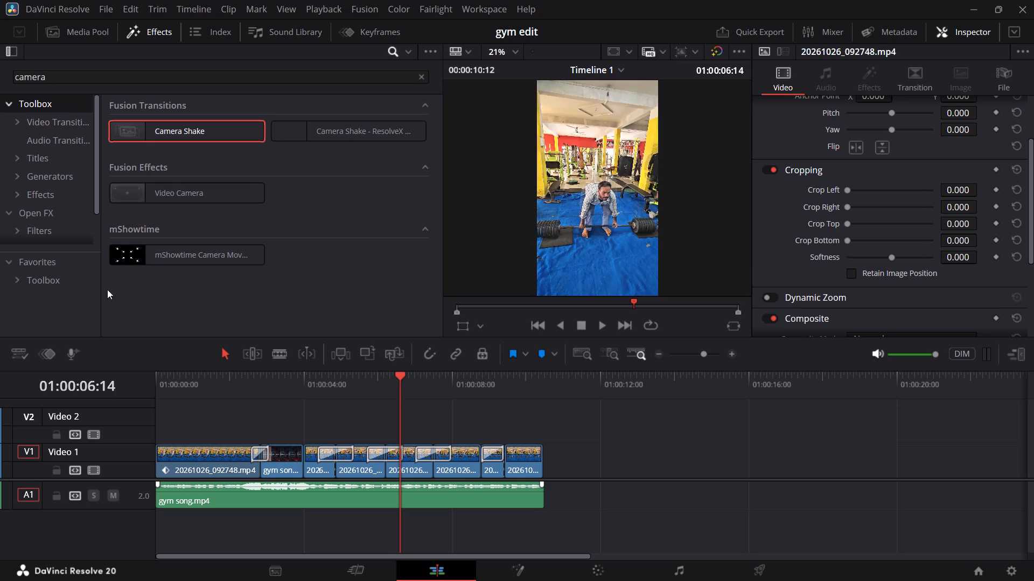
In Fusion, add a Camera Shake (CShk) node after MediaIn1 on the gym clip at 01:00:06:14 and preview the shake.
click(518, 569)
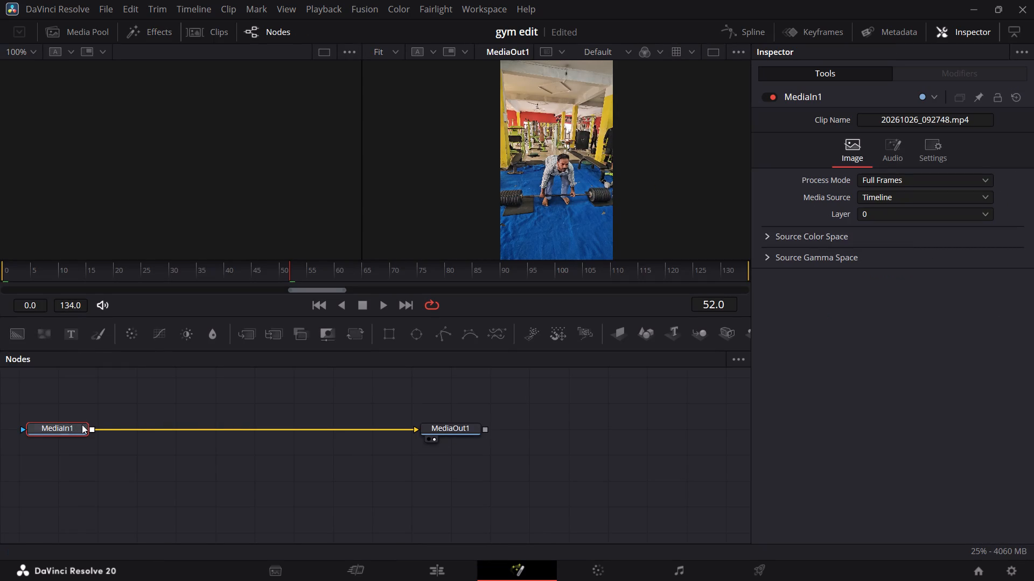
click(74, 428)
key(ctrl+space)
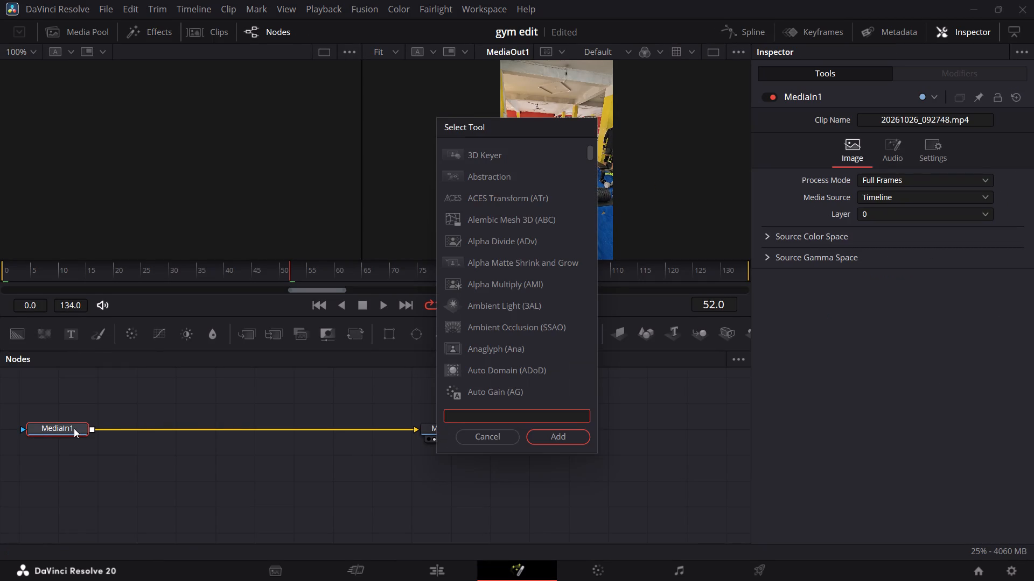
text(camera shake)
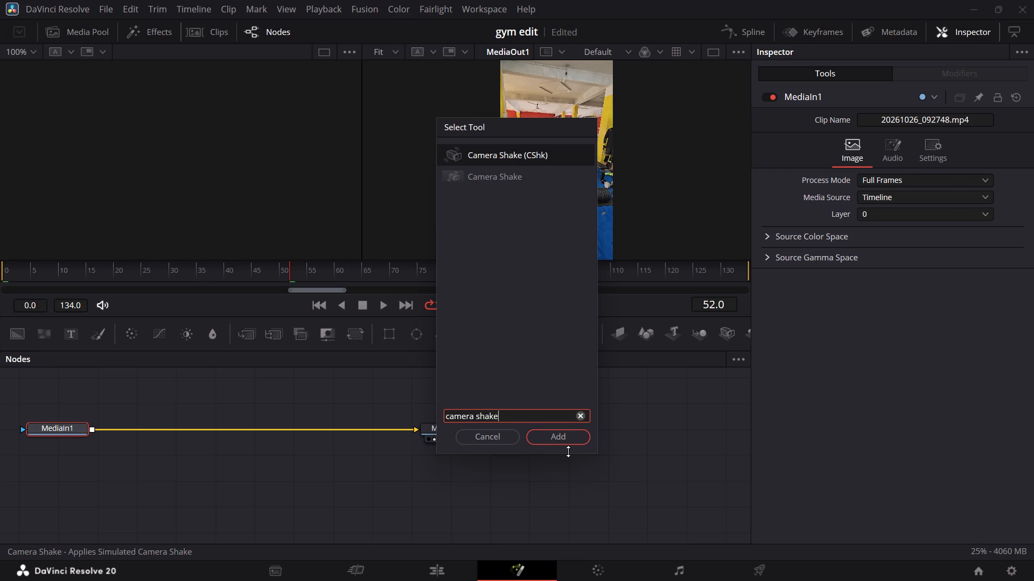
click(562, 444)
key(space)
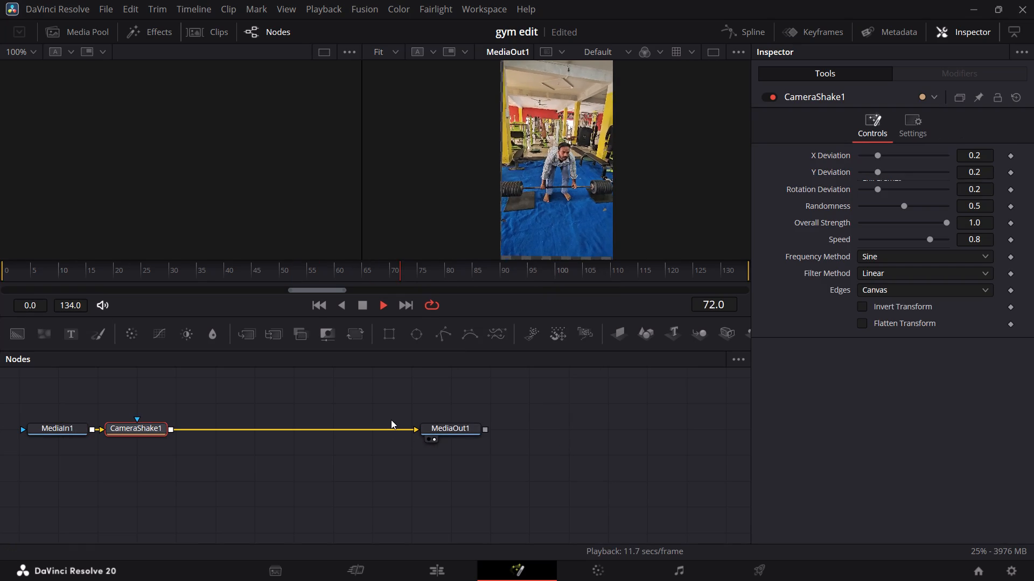
key(space)
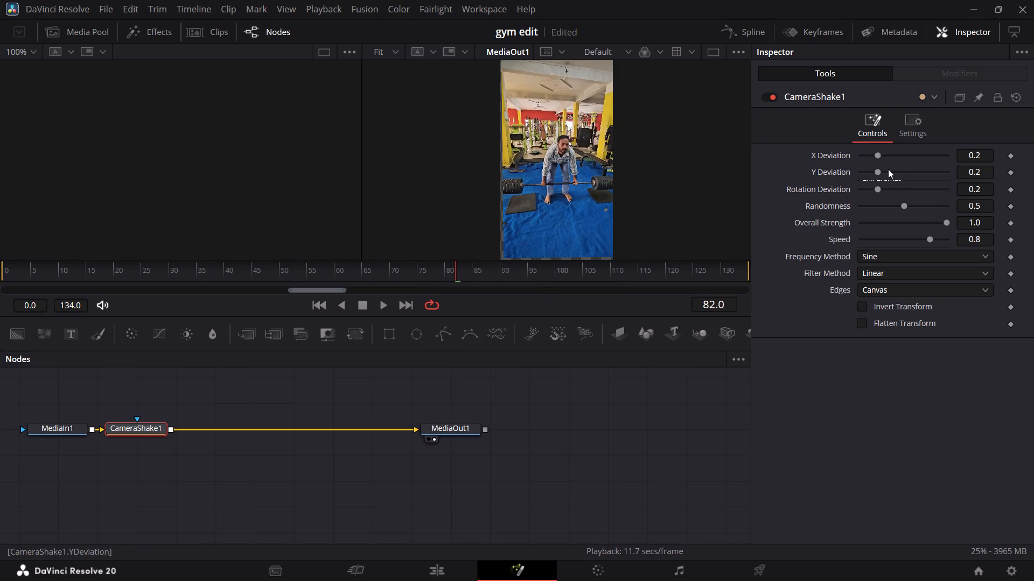
key(space)
key(space)
Reduce the Camera Shake to X Deviation 0.087, Y Deviation 0.031, Rotation Deviation 0.024, Randomness 0.283 and Overall Strength 0.465, and preview it.
drag(879, 155, 877, 154)
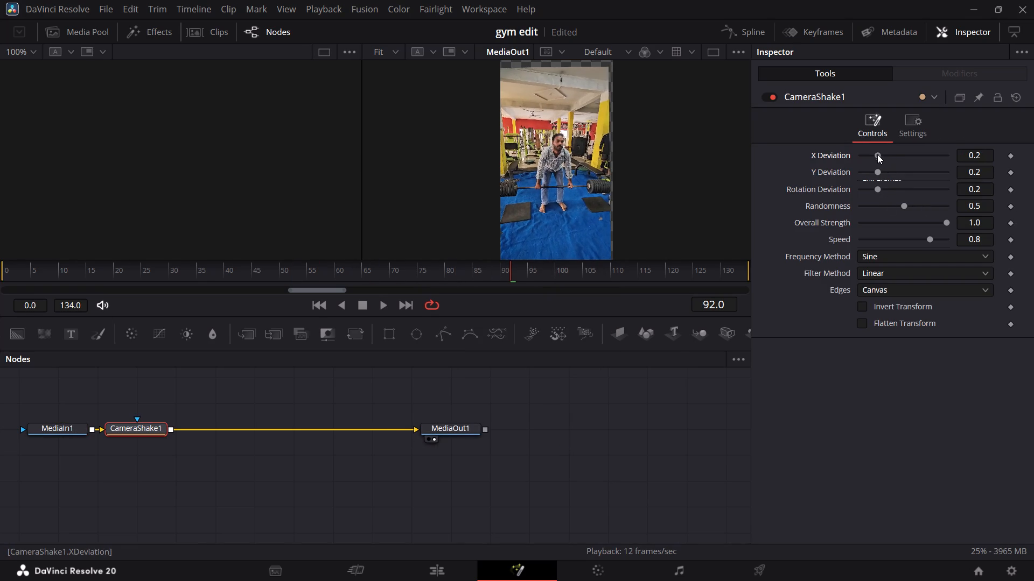
drag(877, 154, 869, 161)
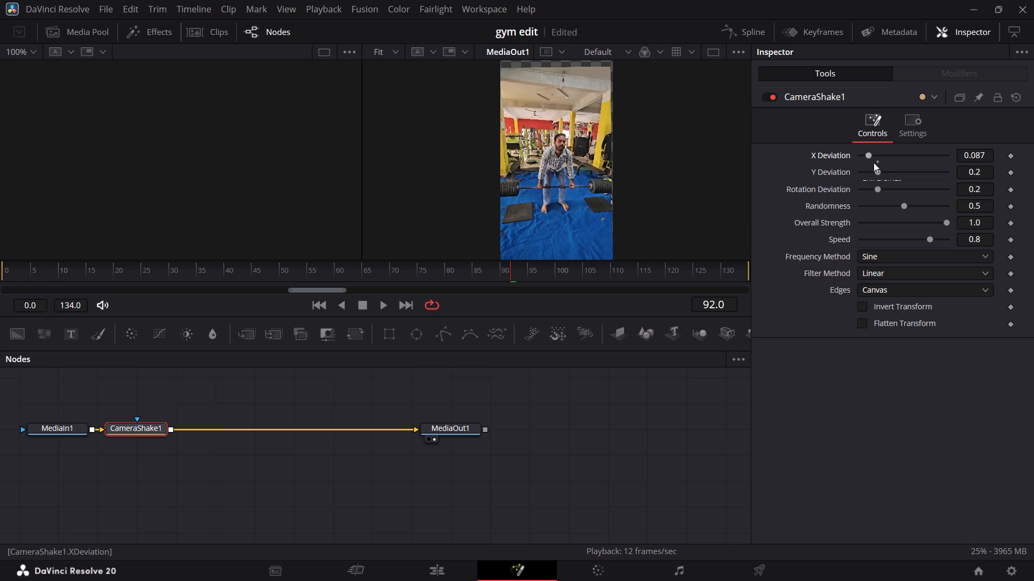
drag(878, 171, 864, 169)
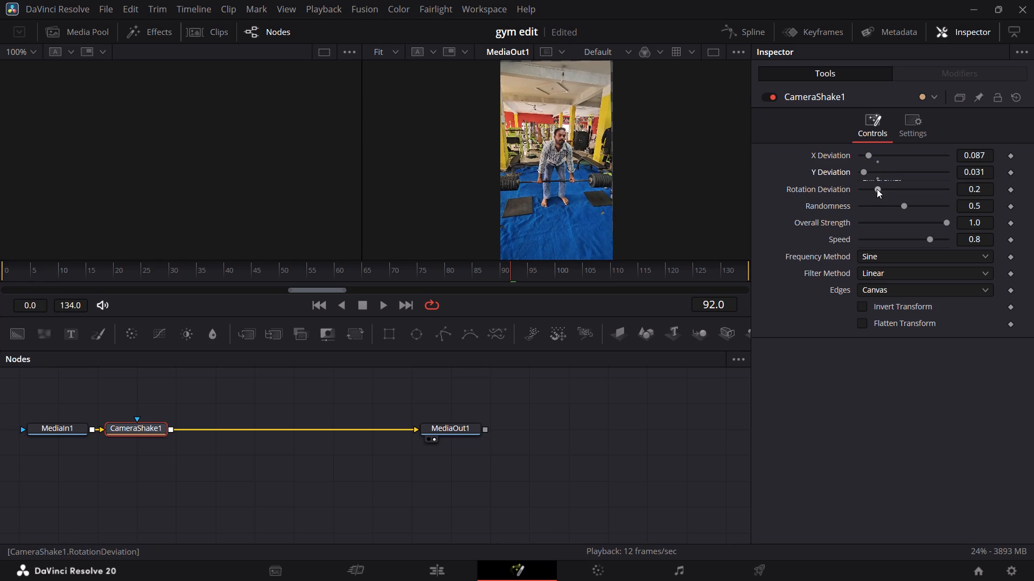
drag(877, 192, 846, 185)
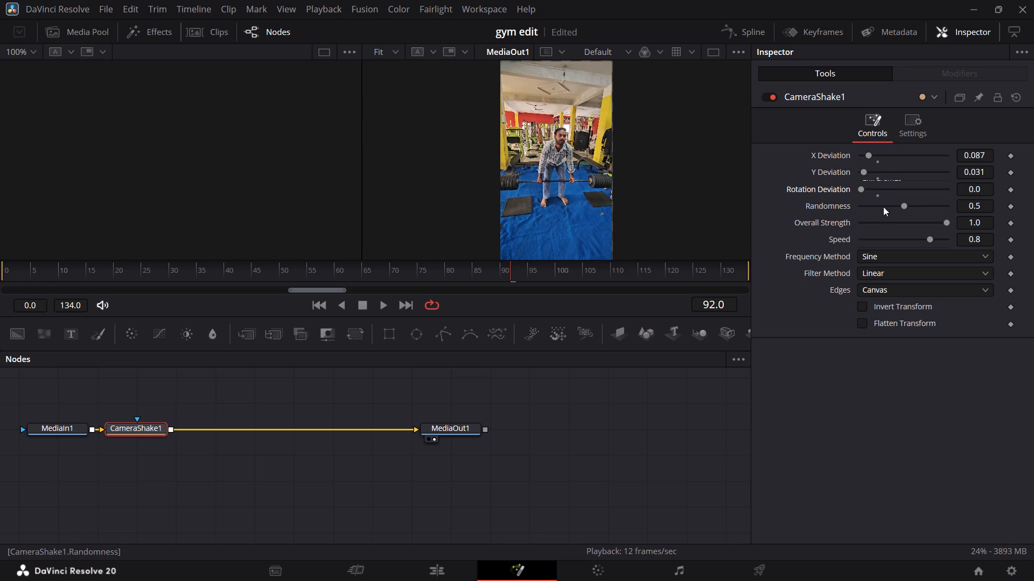
drag(906, 207, 887, 207)
click(859, 184)
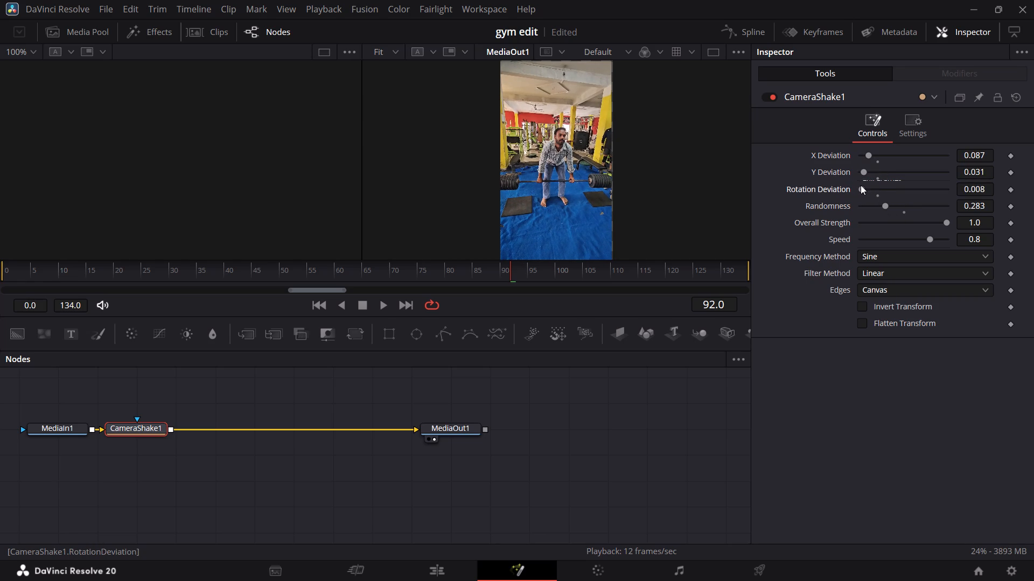
drag(941, 225, 907, 226)
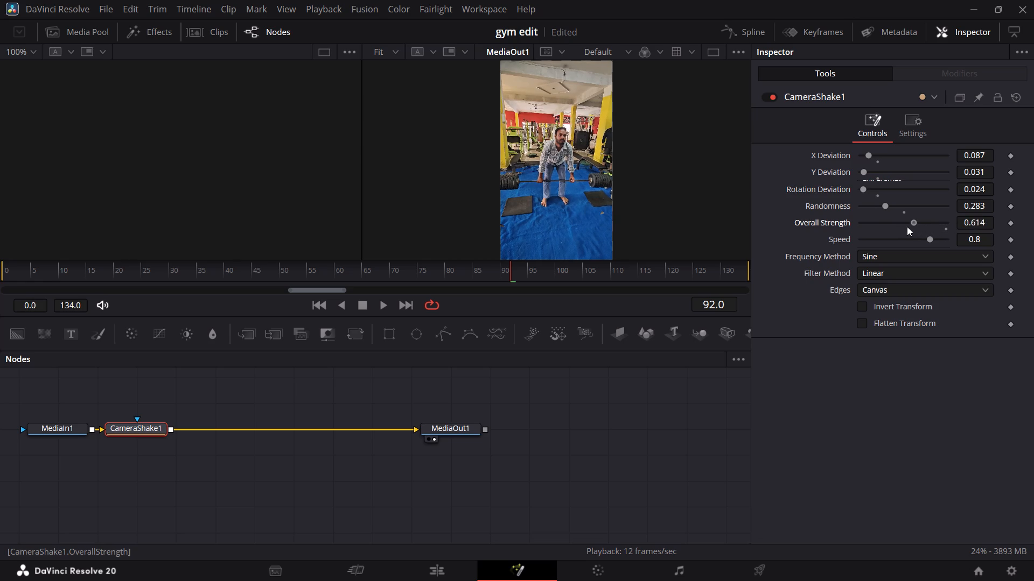
drag(907, 226, 896, 229)
key(space)
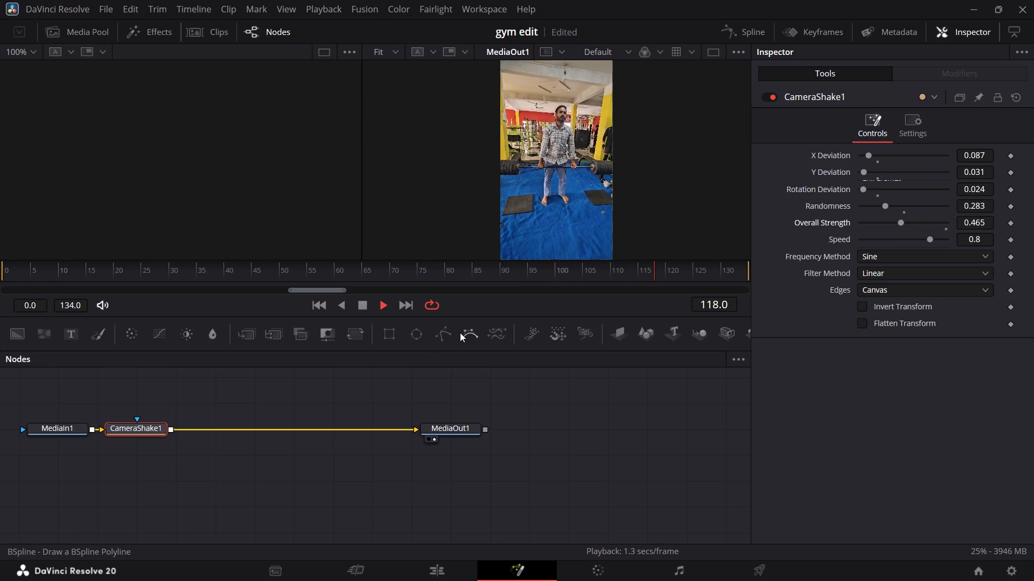
key(space)
Return to the Edit page and review the edit from around 01:00:04:00, and again in full from the start.
click(433, 559)
click(437, 572)
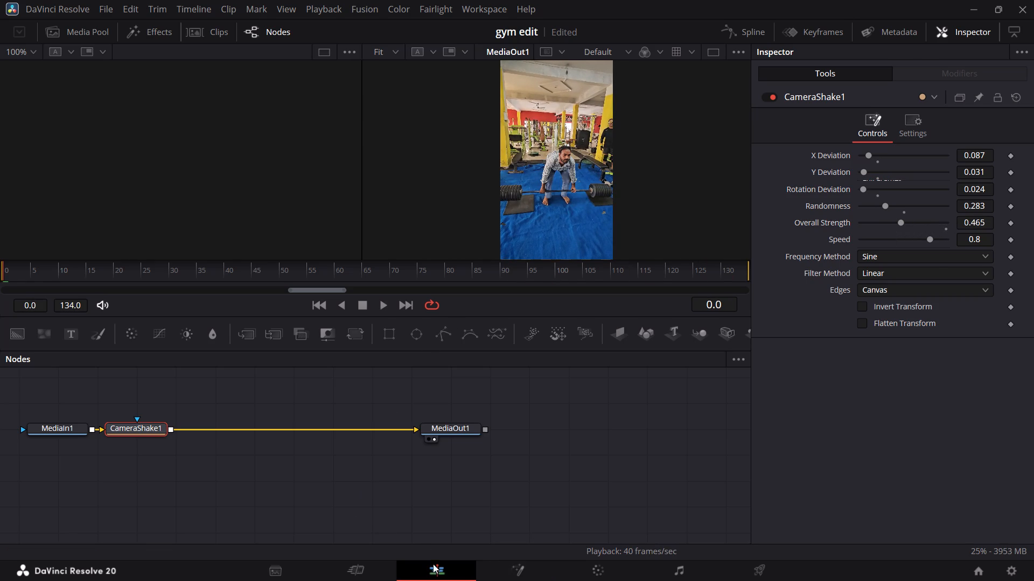
click(332, 398)
key(space)
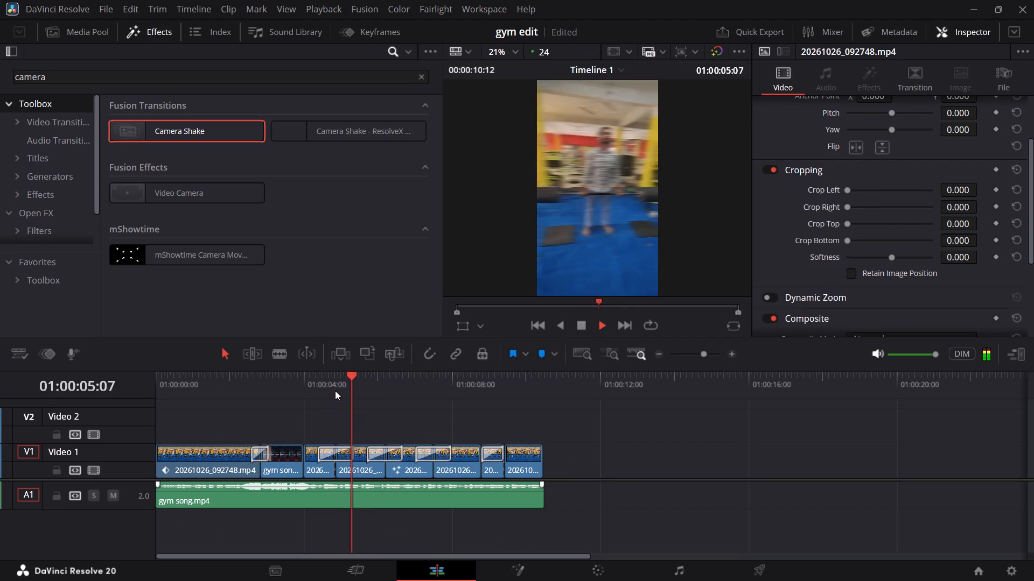
key(space)
click(305, 388)
key(space)
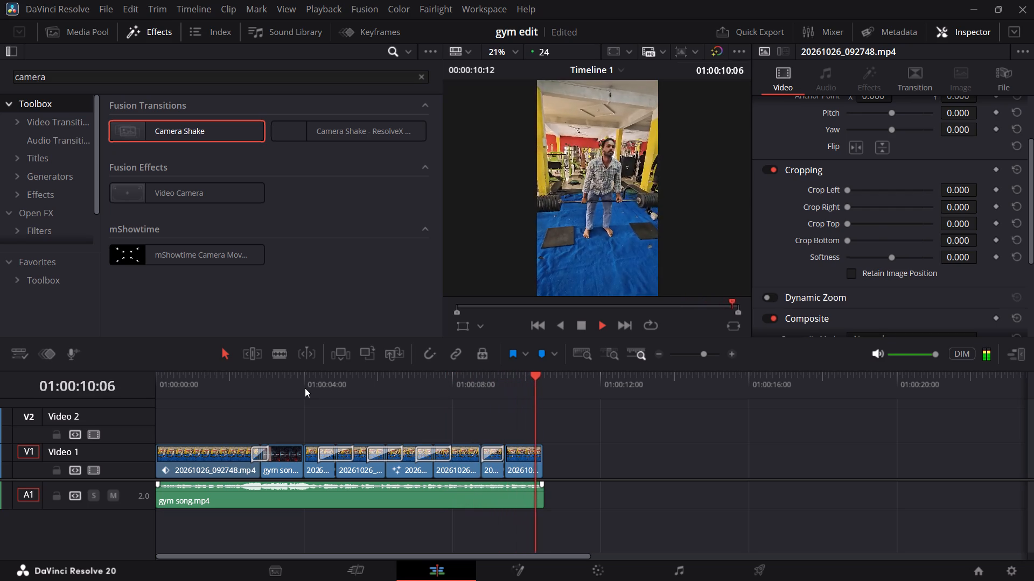
key(space)
drag(474, 387, 8, 349)
key(space)
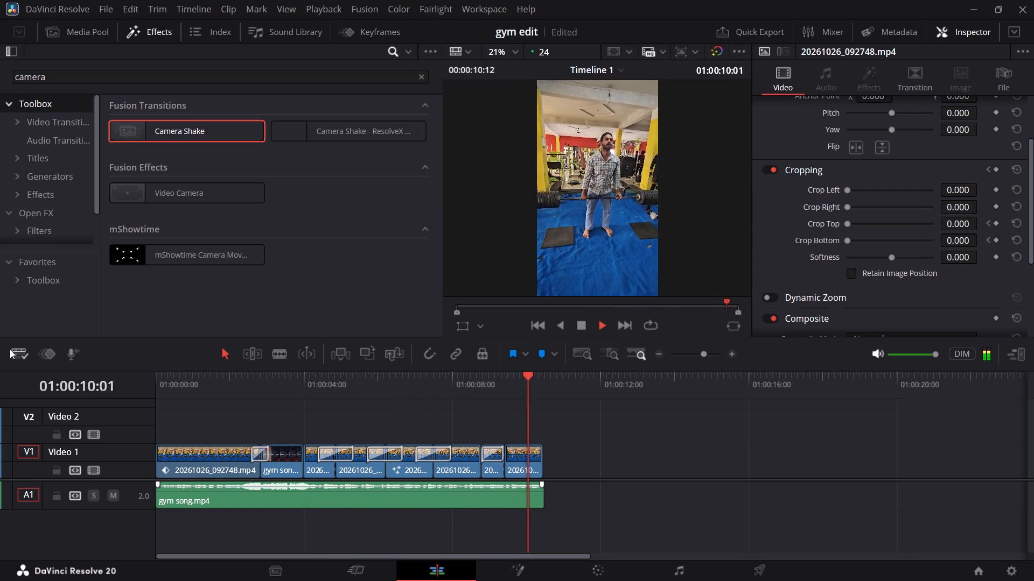
Open the Deliver page with the render settings for Timeline 1.
click(757, 573)
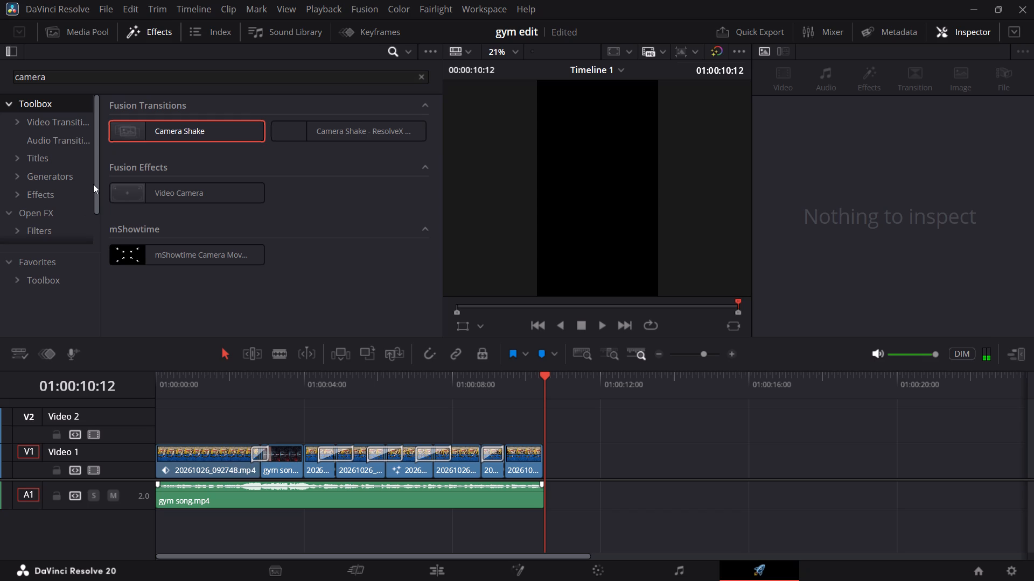
click(750, 563)
drag(219, 381, 171, 390)
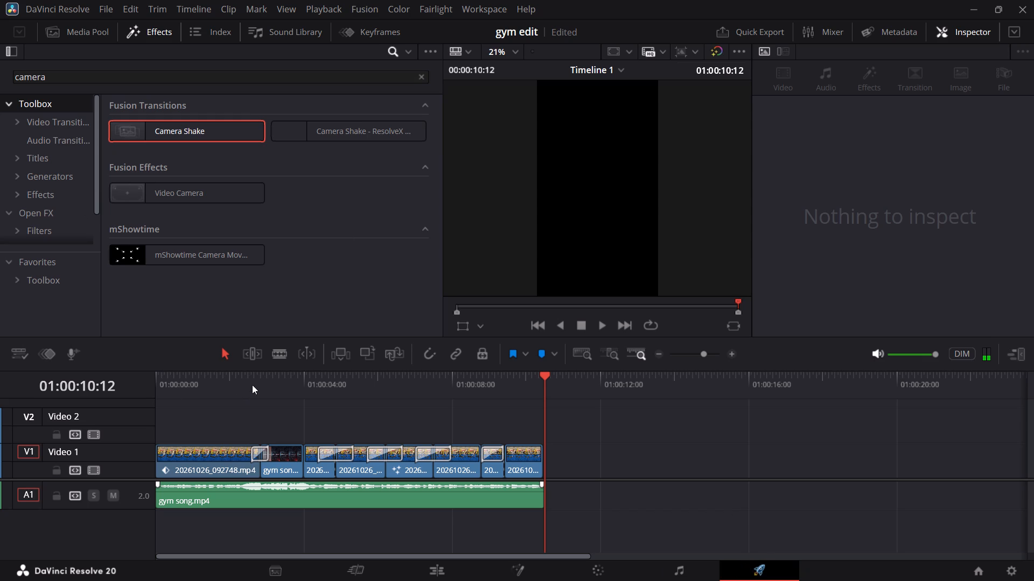
click(252, 385)
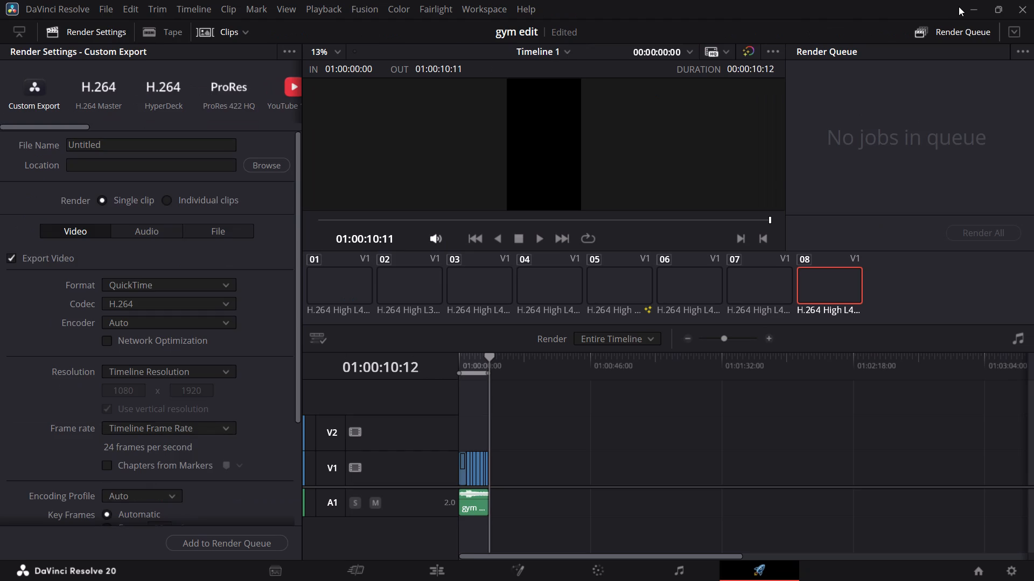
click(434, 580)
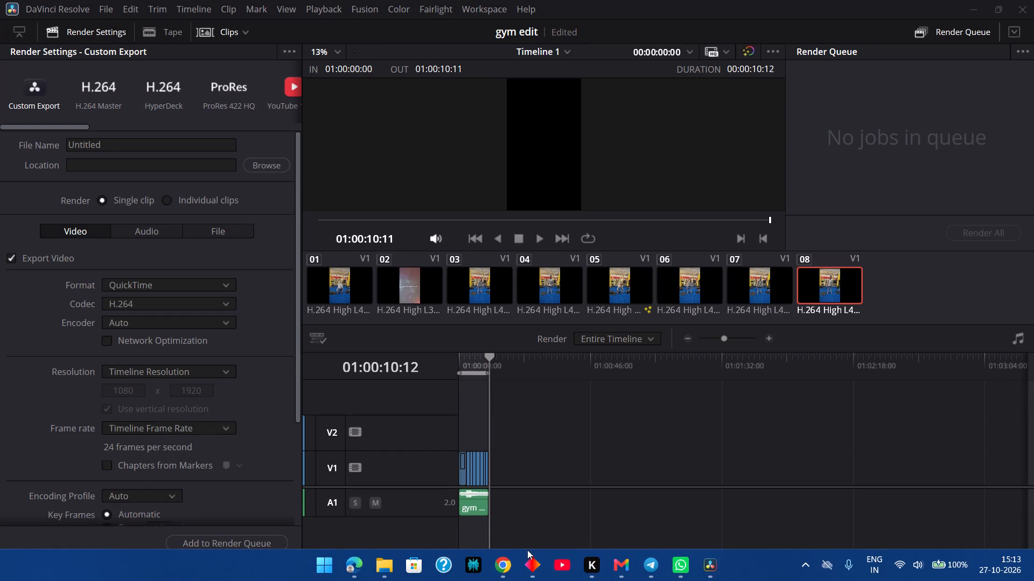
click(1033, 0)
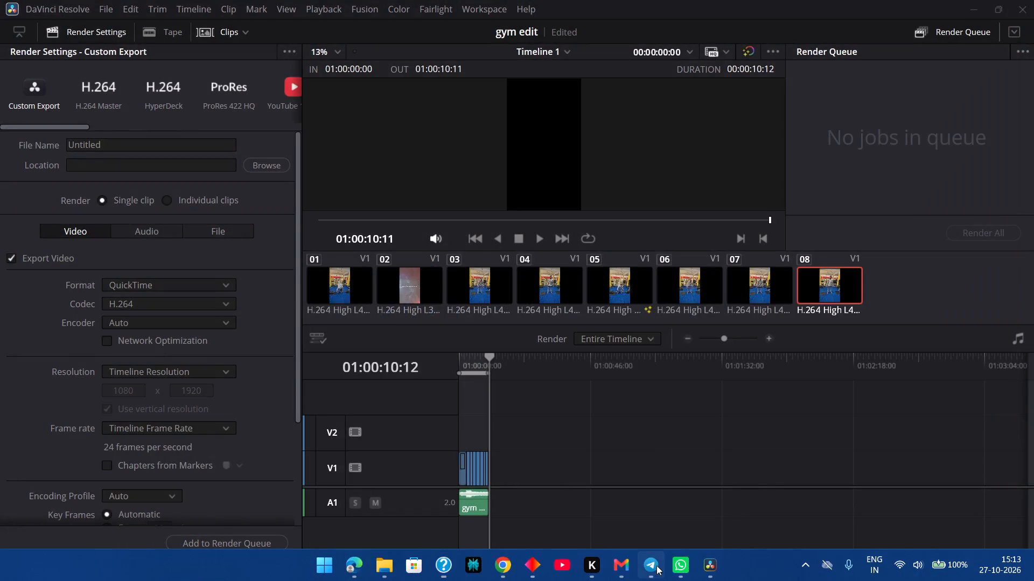
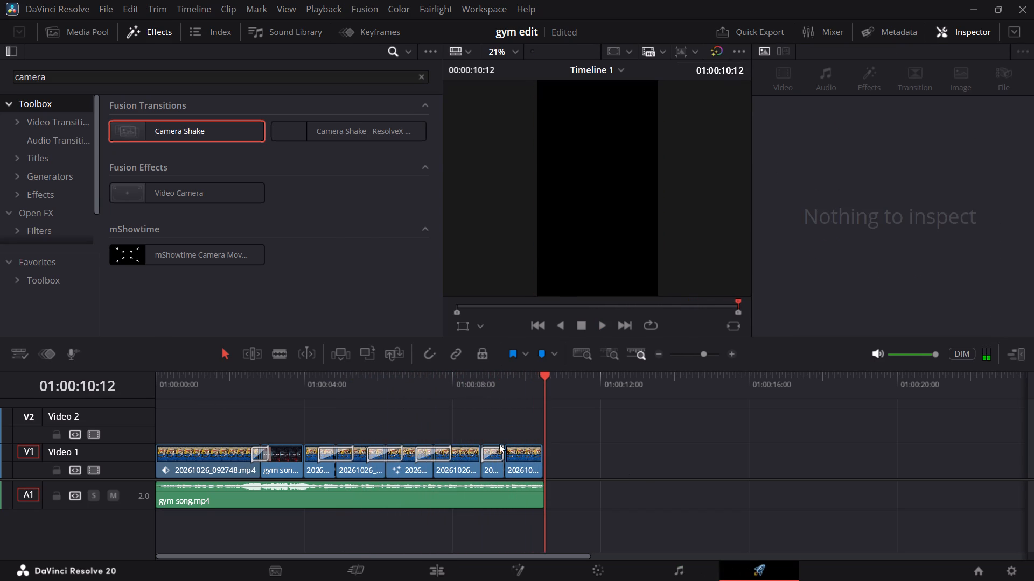
Select the existing file name text in the render settings for editing.
drag(118, 140, 64, 150)
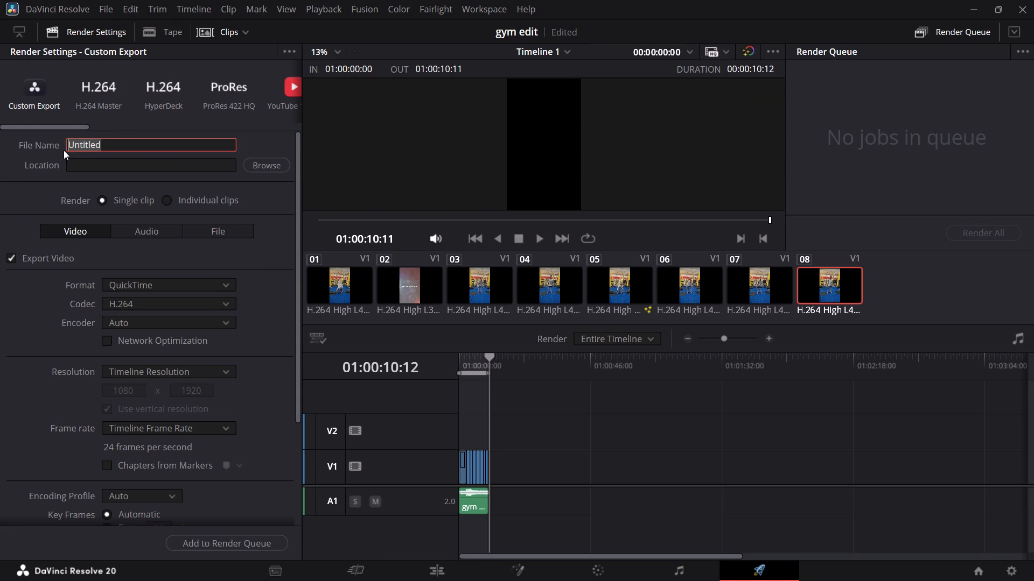
Name the output file "gym edit" and set the export format to MP4.
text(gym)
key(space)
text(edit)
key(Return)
click(152, 275)
click(160, 290)
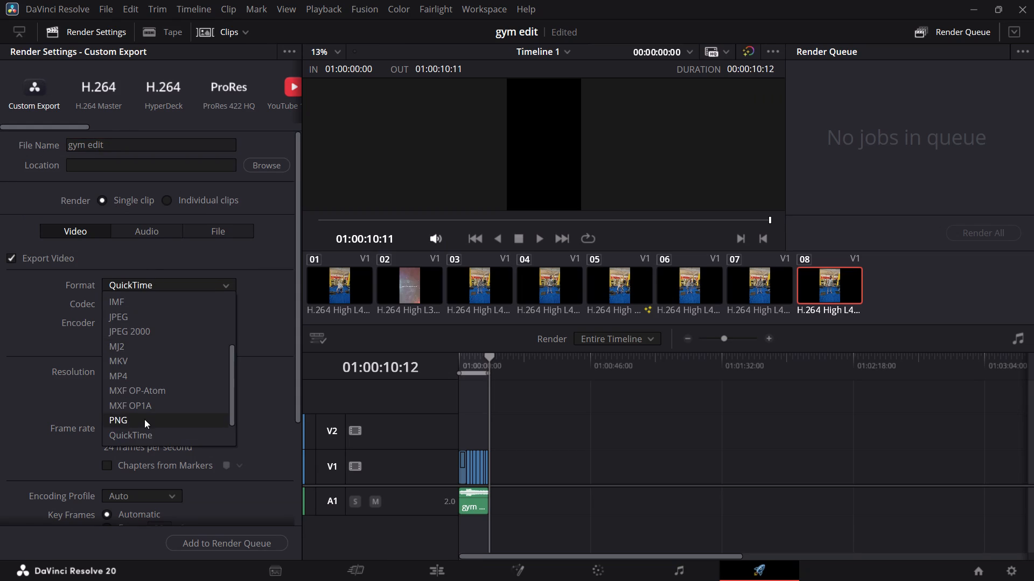
click(137, 370)
Add Timeline 1 to the render queue with the Downloads folder as the save destination for gym edit.
click(254, 545)
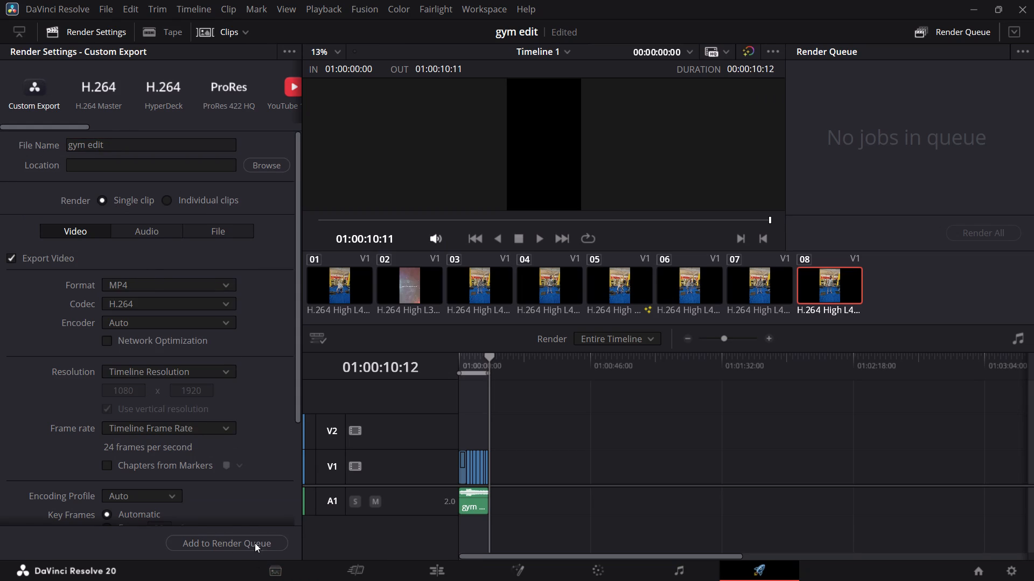
scroll(33, 133, up, 4)
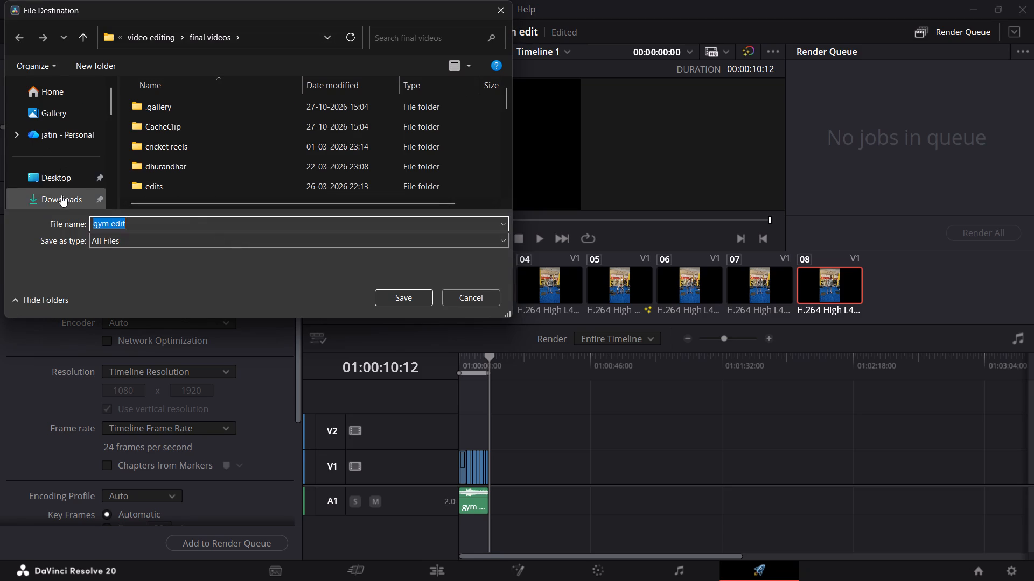
click(61, 195)
click(401, 296)
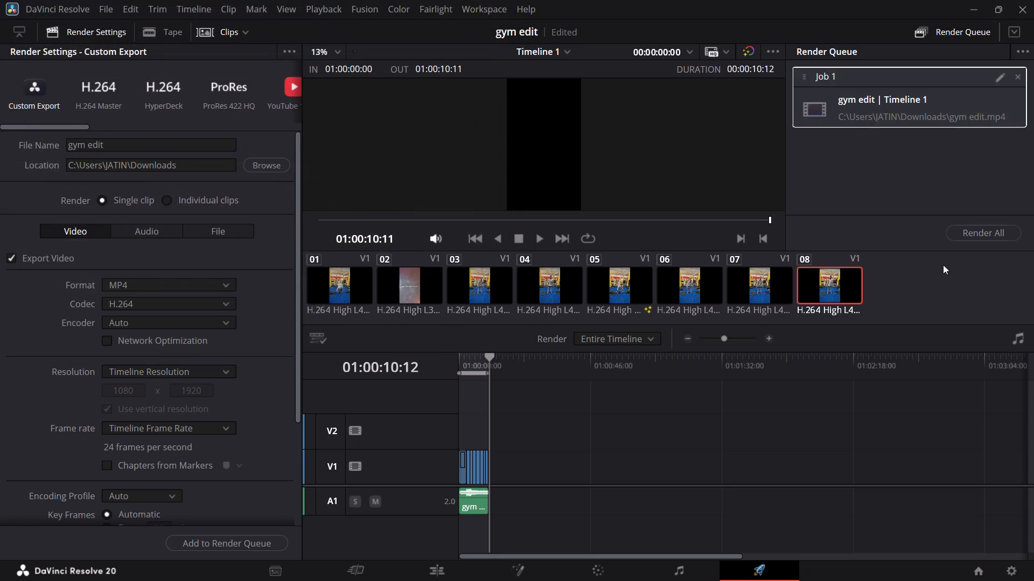
Render the queued gym edit job.
click(980, 243)
click(979, 239)
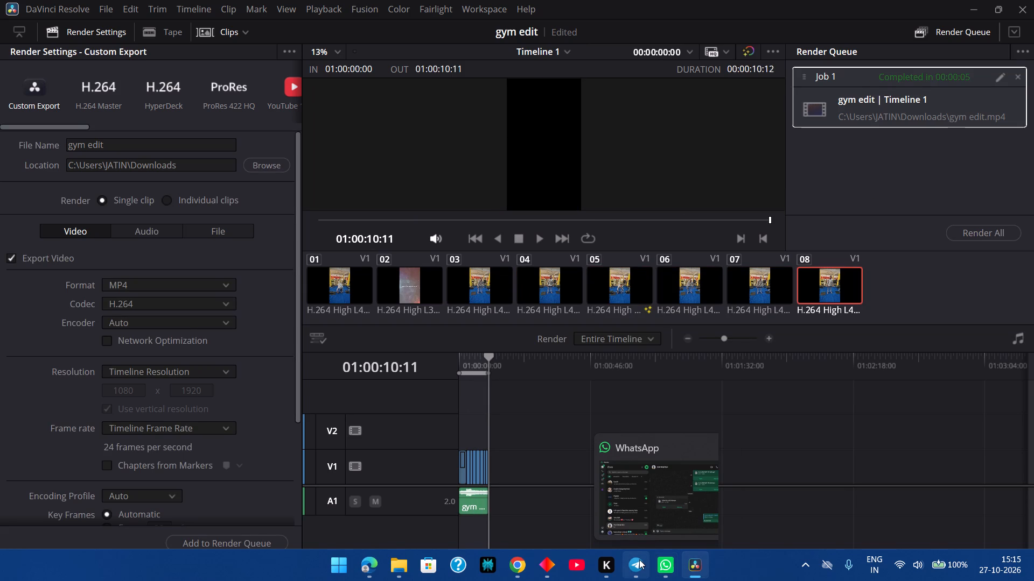
Find and launch the Google Drive app from the system search, leaving its window minimized.
click(345, 566)
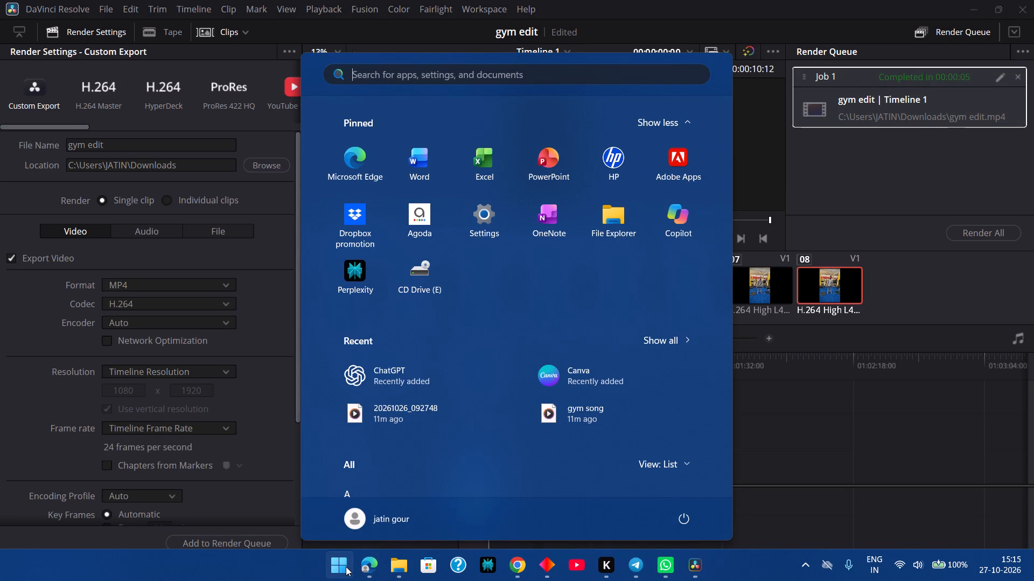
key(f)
key(BackSpace)
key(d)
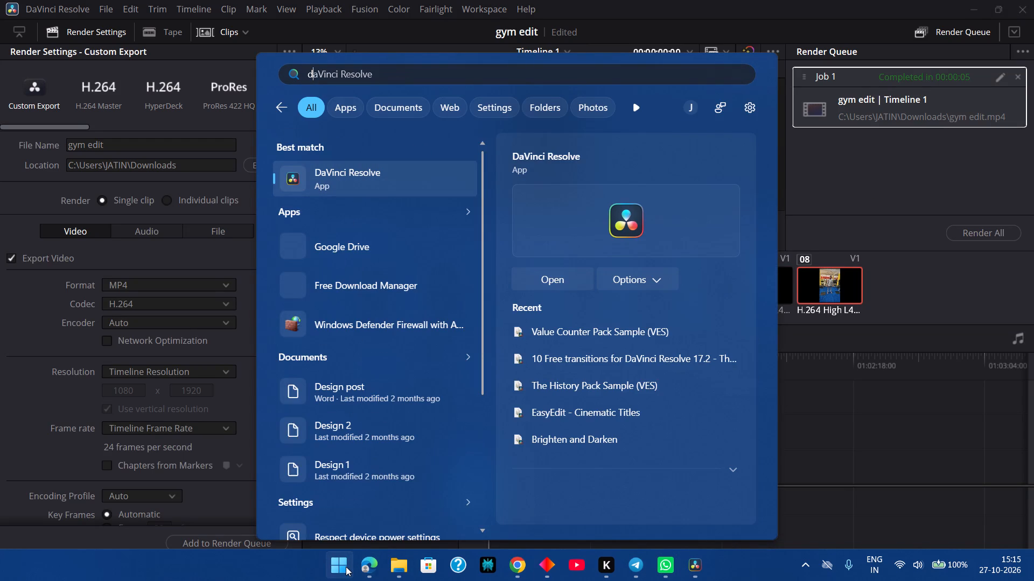
key(BackSpace)
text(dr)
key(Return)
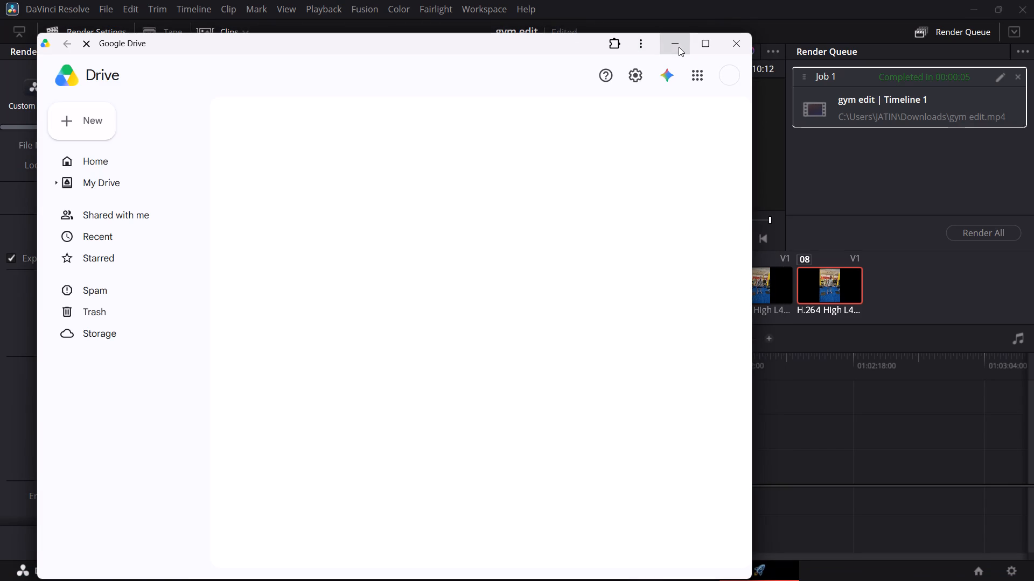
click(674, 38)
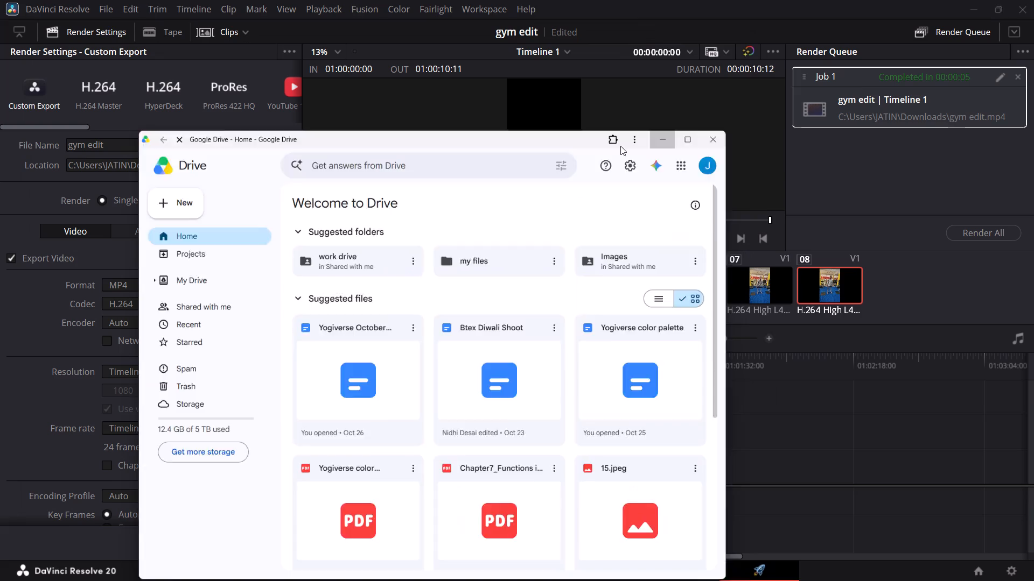
Check the Downloads folder in File Explorer for the exported gym edit video, and minimize the folder window.
click(372, 572)
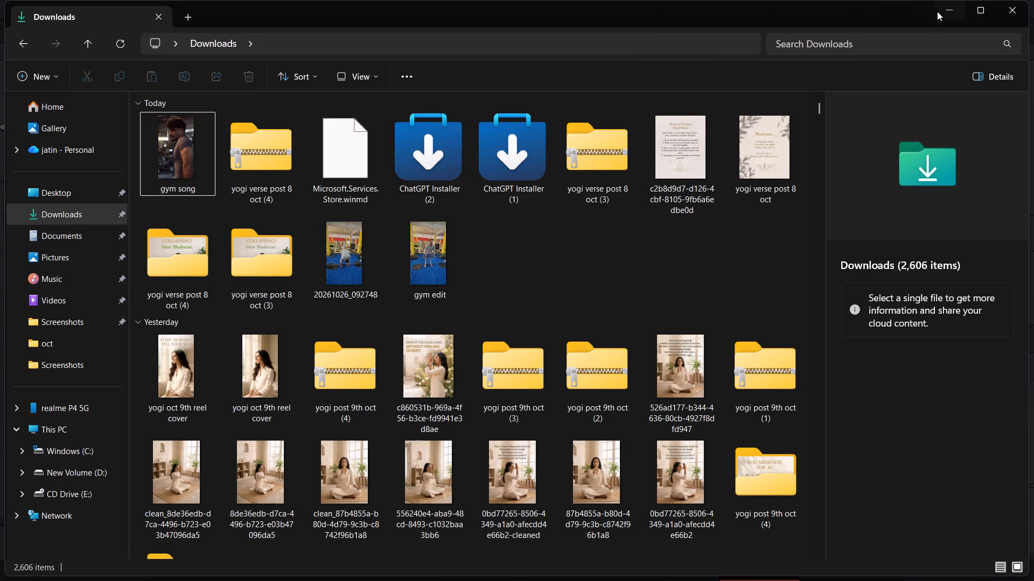
click(956, 11)
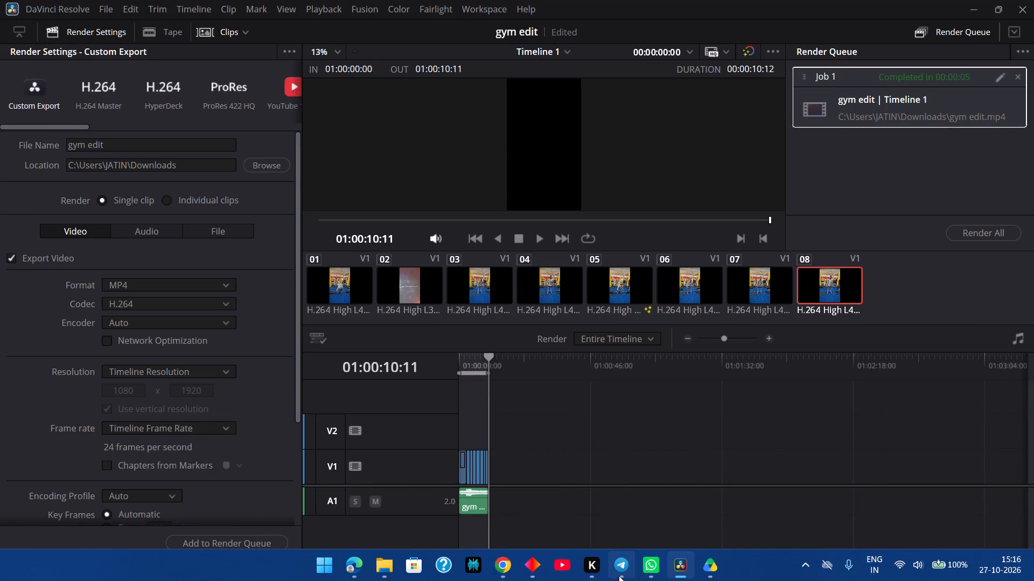
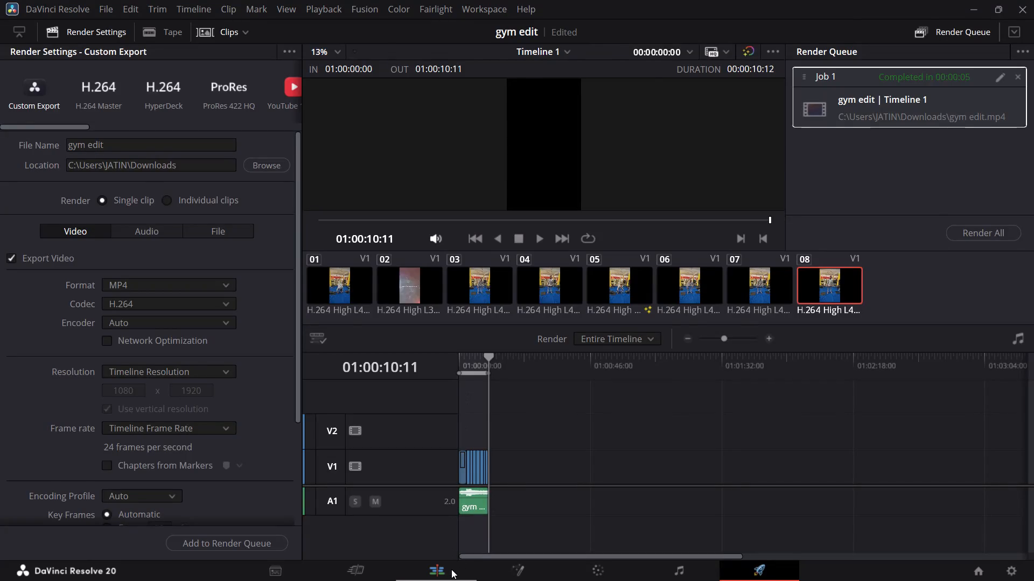
Return to the Edit page and play Timeline 1 from the start to review the edit.
click(451, 569)
drag(362, 386, 143, 414)
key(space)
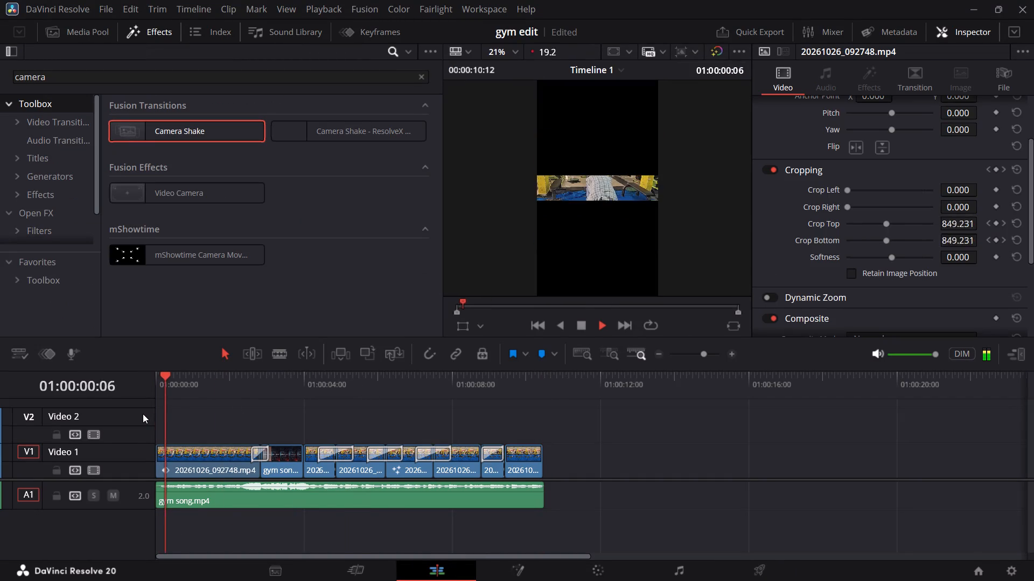